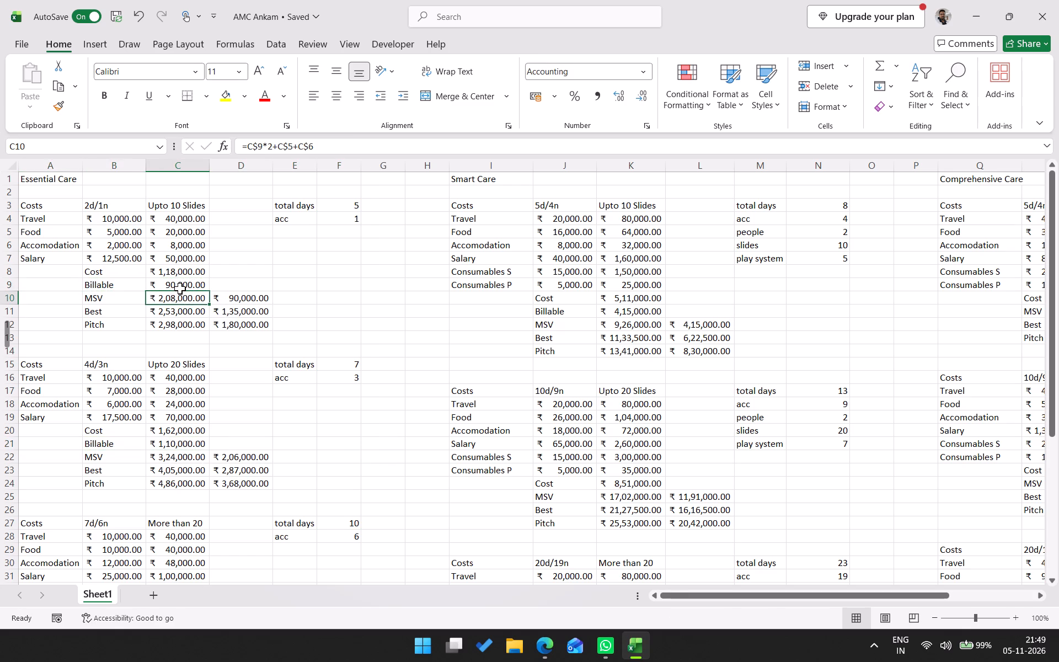
Examine the formulas behind the Billable, MSV and Pitch amounts in the Essential Care Upto 10 Slides block.
left_click(178, 284)
left_click(183, 298)
left_click(178, 318)
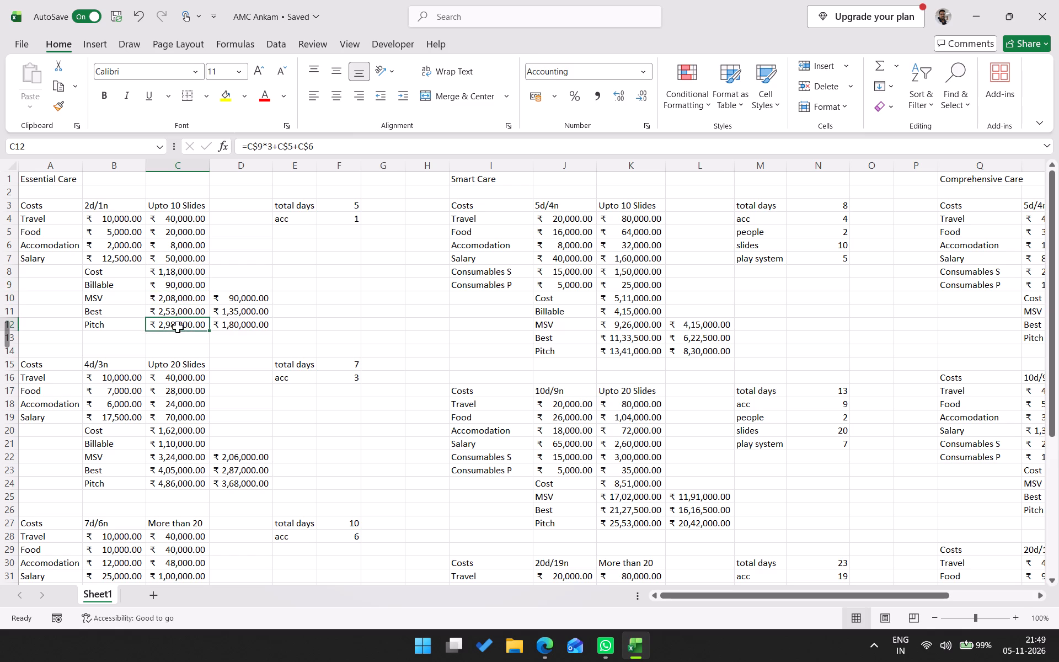
left_click(180, 297)
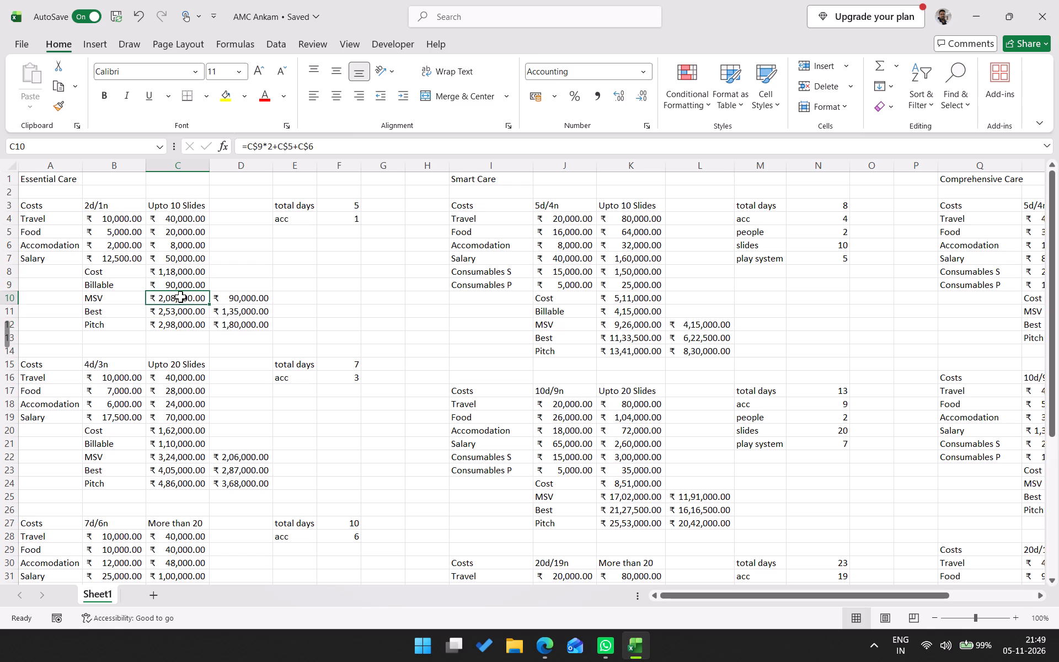
left_click(242, 300)
left_click(194, 292)
left_click(322, 144)
key("Escape")
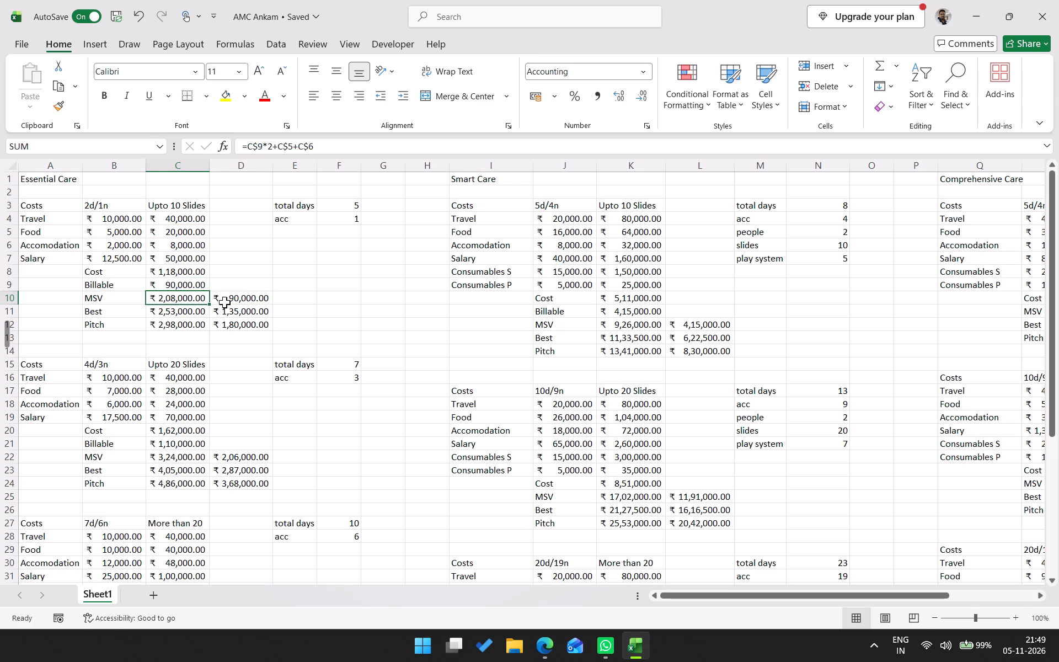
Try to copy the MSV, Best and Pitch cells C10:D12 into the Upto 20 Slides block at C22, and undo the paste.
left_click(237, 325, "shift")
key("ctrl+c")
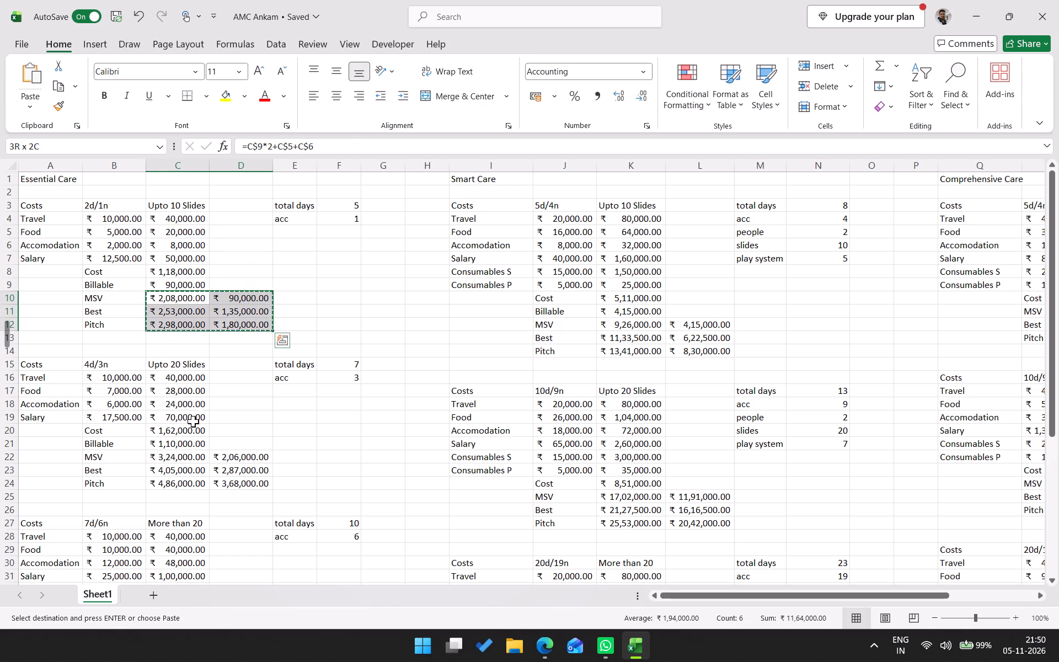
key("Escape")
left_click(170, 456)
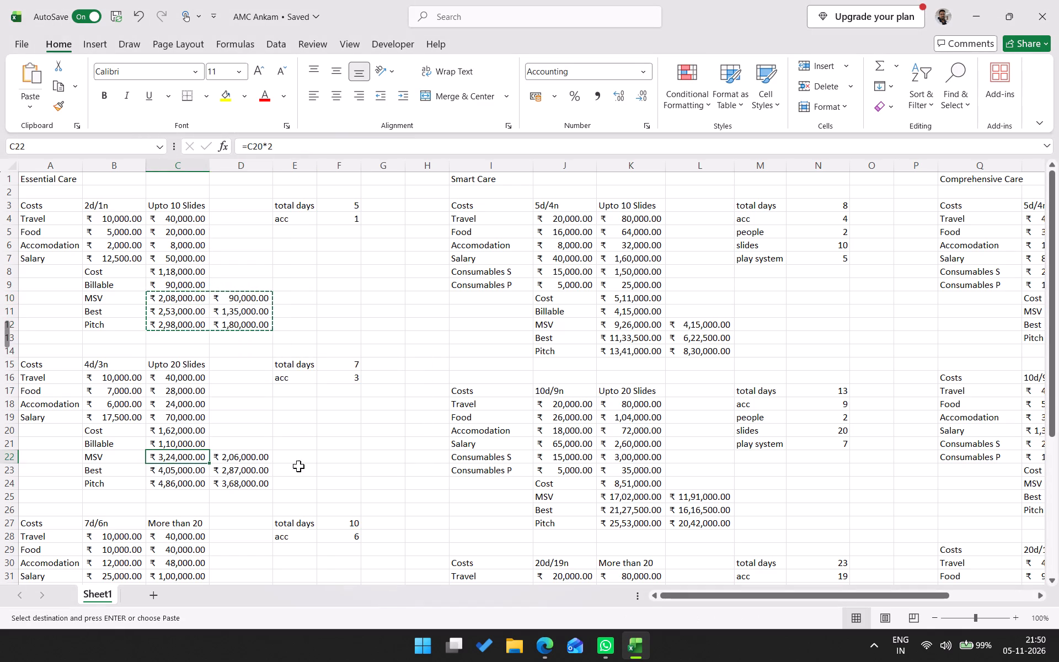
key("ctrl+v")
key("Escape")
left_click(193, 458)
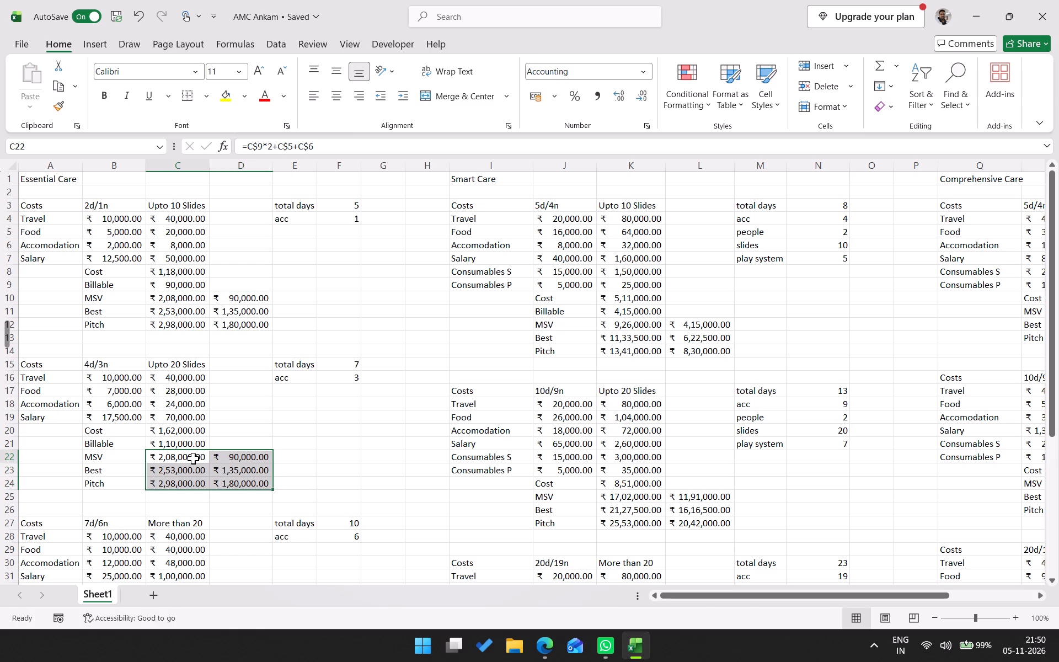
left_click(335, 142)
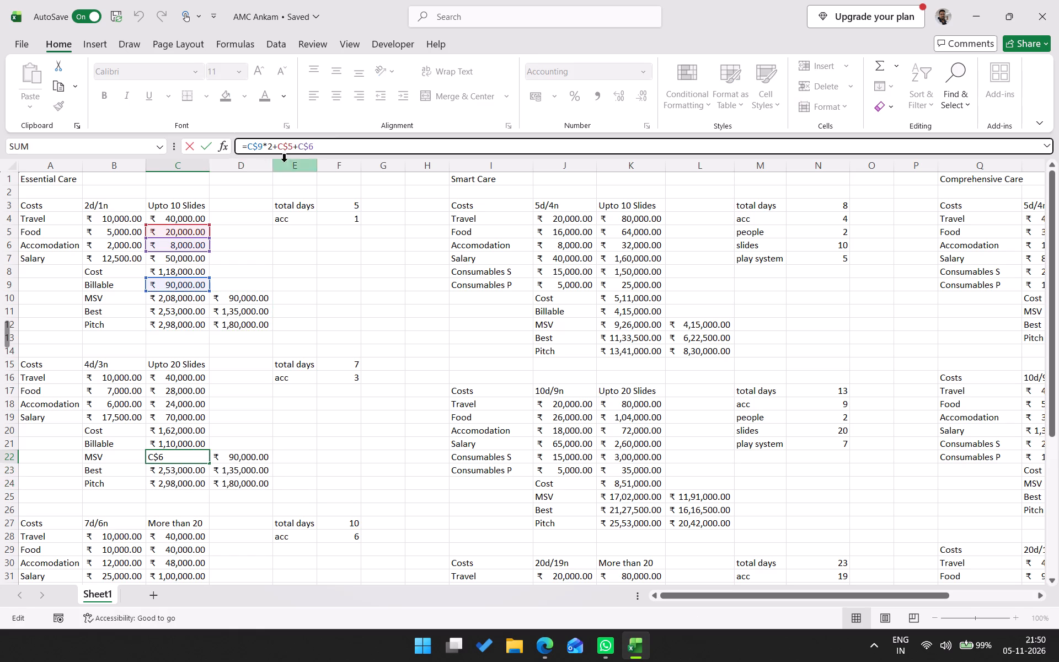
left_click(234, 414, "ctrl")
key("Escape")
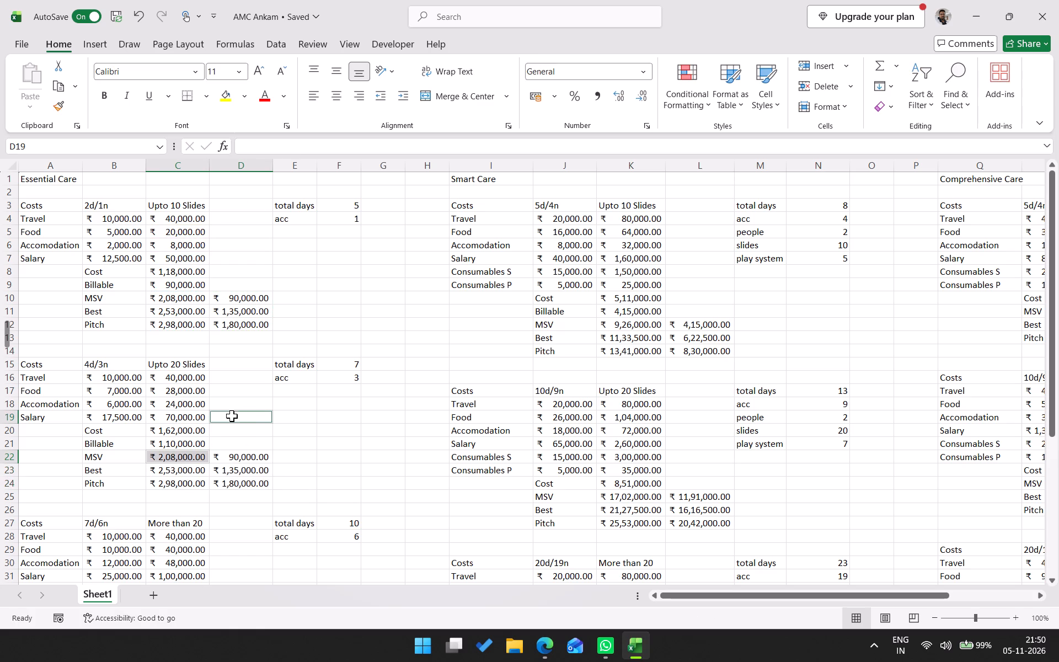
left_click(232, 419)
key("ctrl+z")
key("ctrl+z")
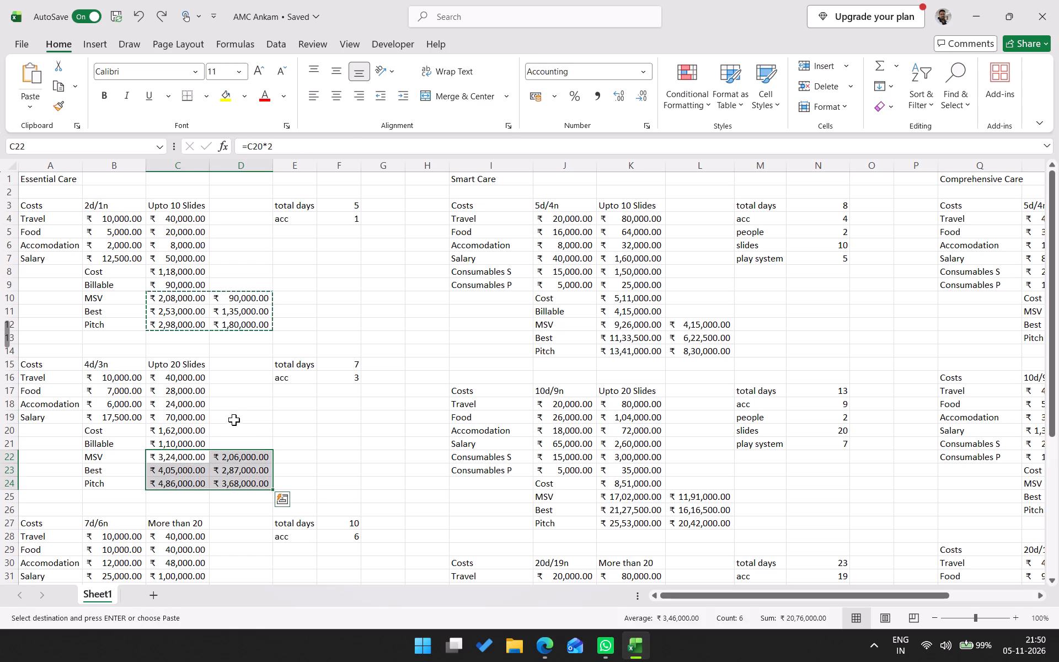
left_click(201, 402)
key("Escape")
Copy the MSV formula from C10 into C22 and repoint its Billable reference to C21.
left_click(180, 296)
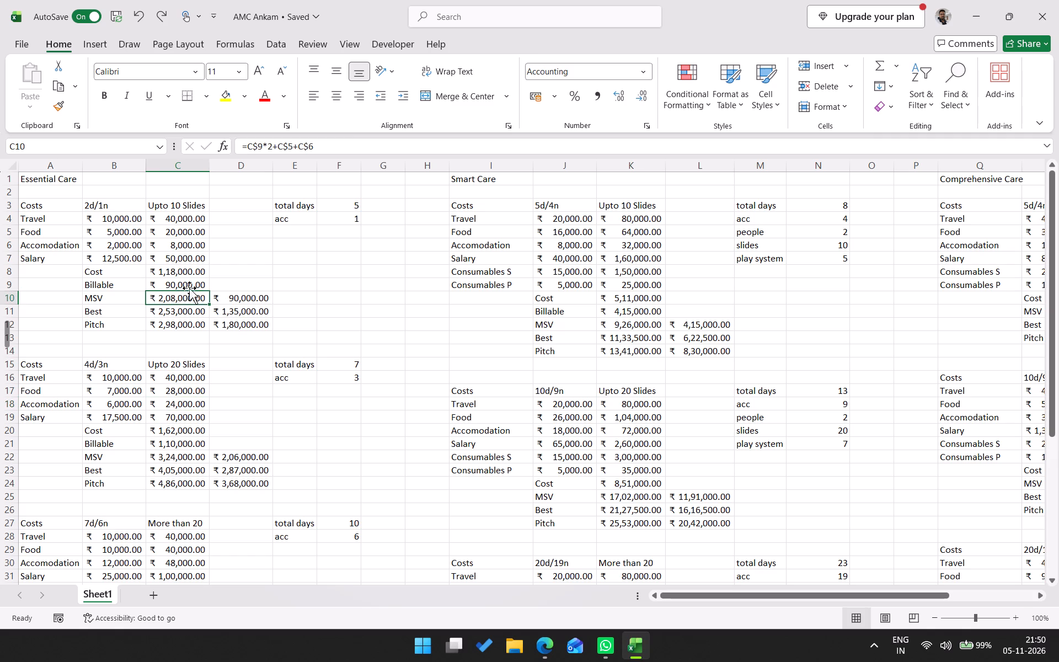
left_click(322, 144)
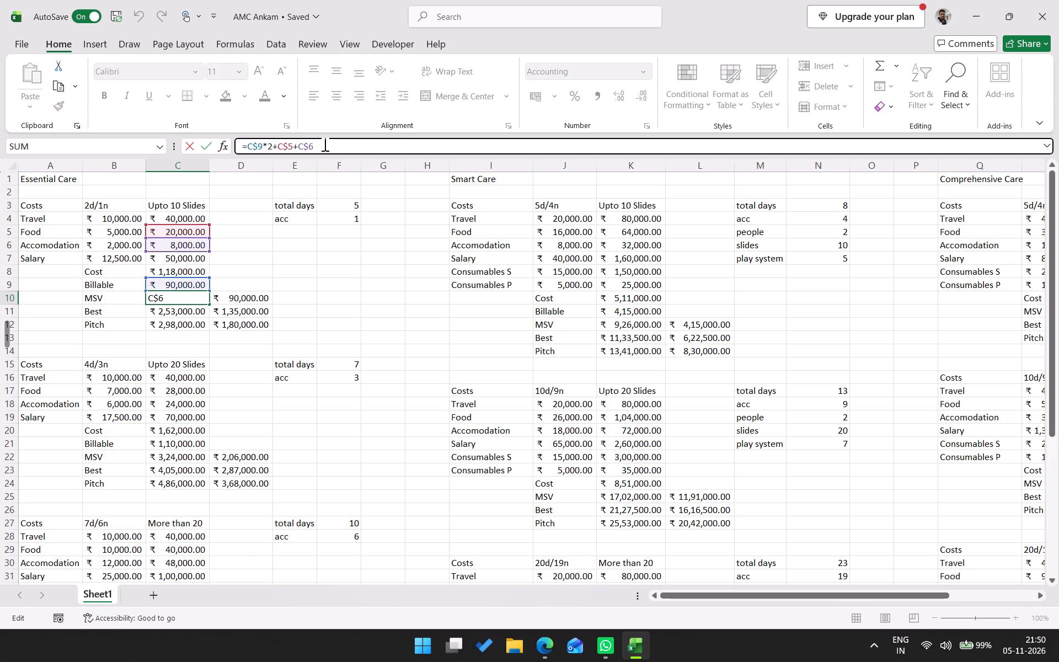
key("Escape")
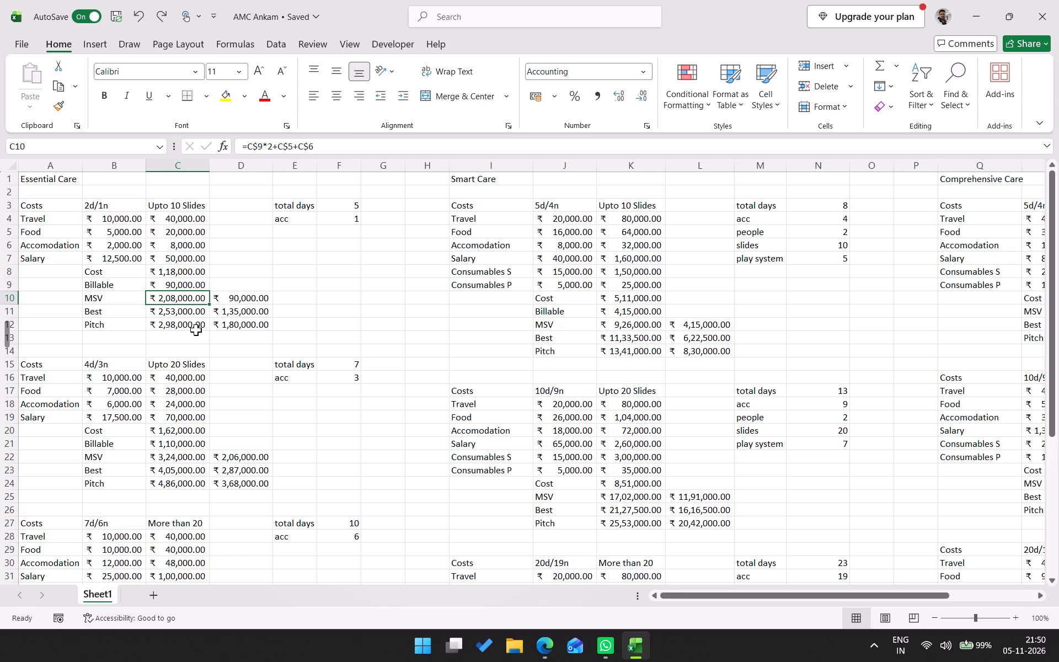
key("ctrl+c")
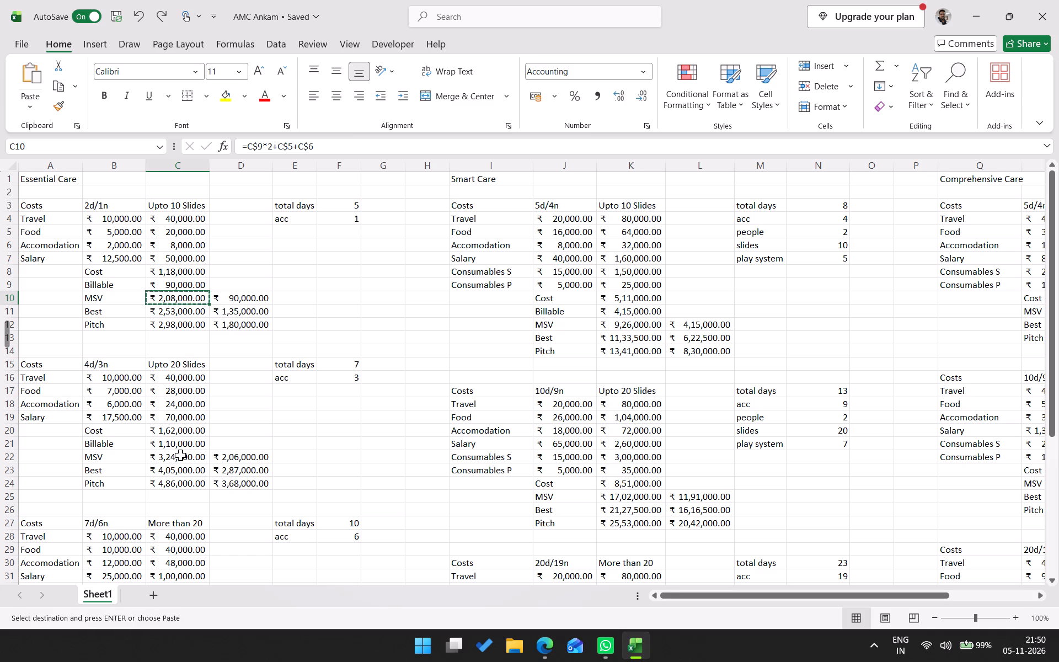
left_click(180, 455)
key("ctrl+v")
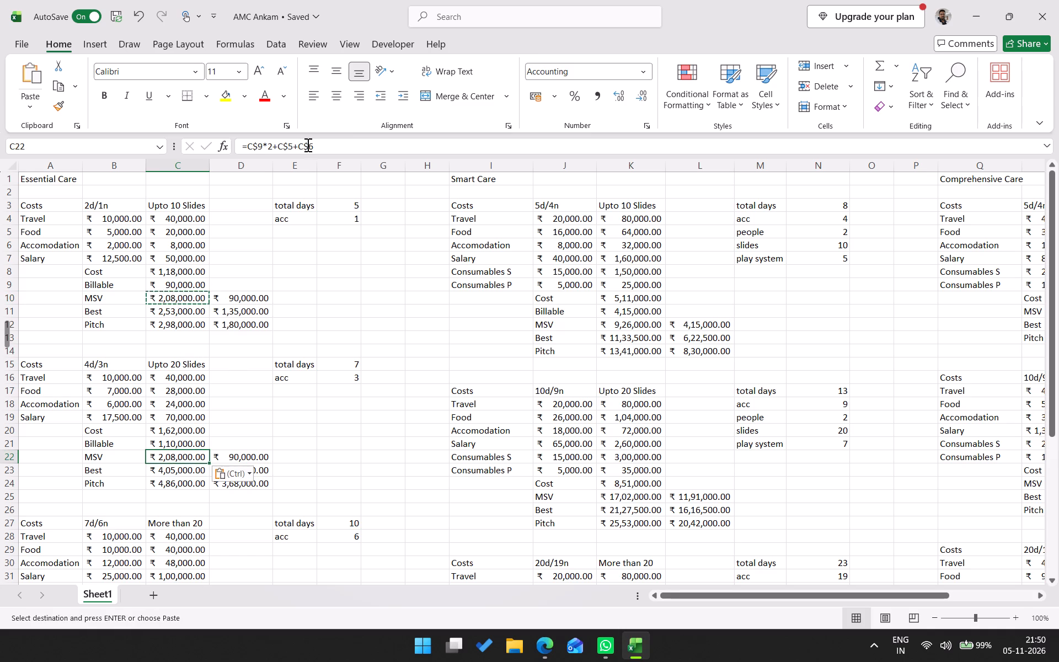
left_click(308, 145)
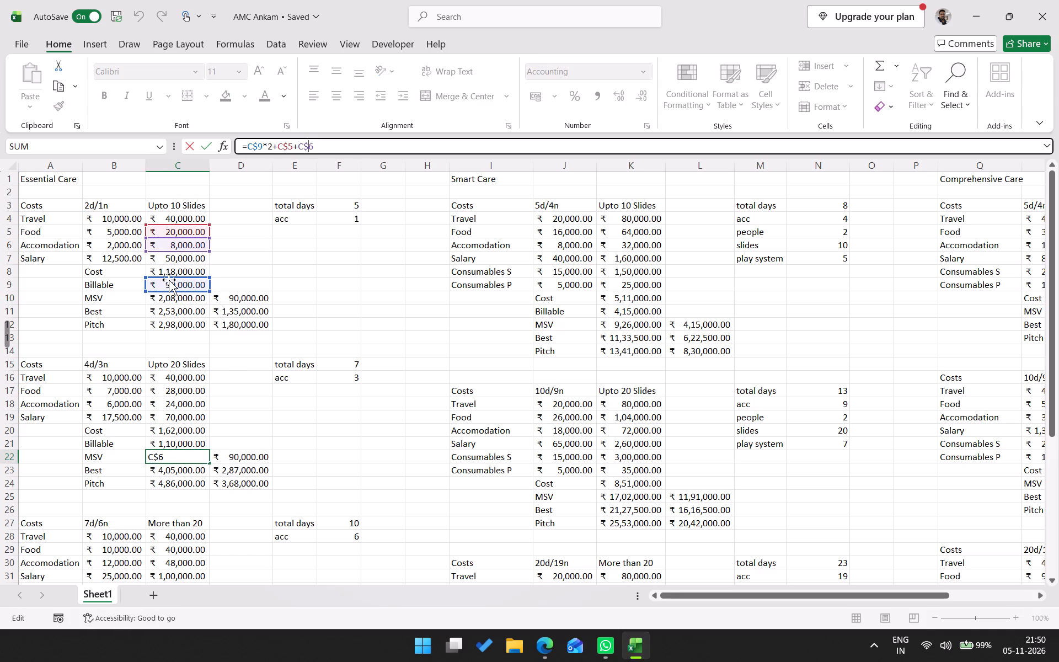
left_click_drag(169, 280, 175, 442)
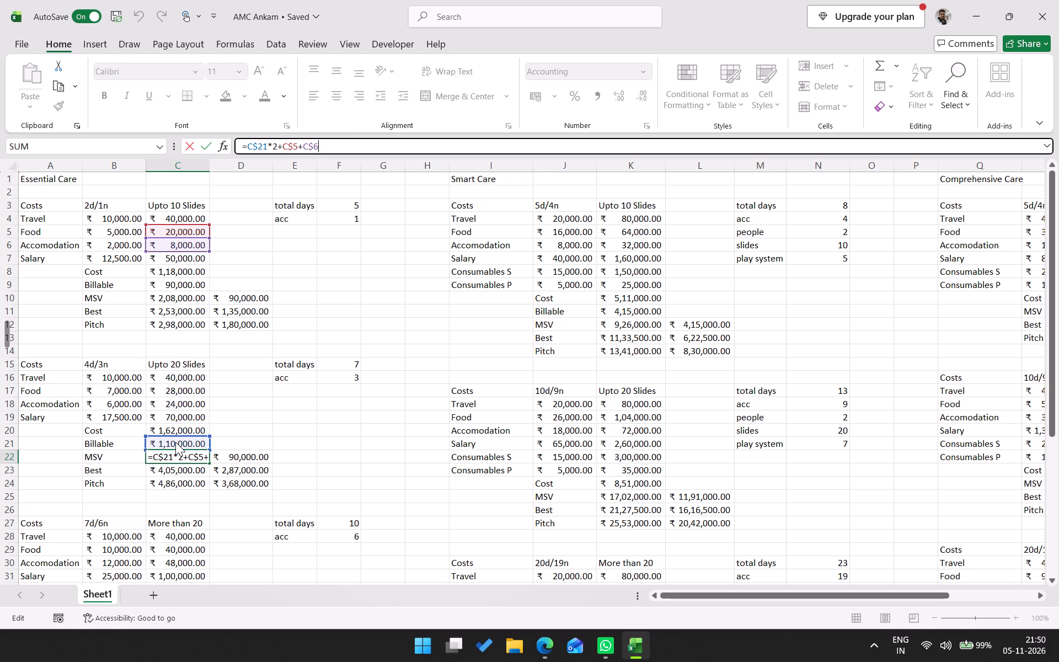
left_click_drag(175, 442, 175, 442)
left_click_drag(166, 241, 167, 306)
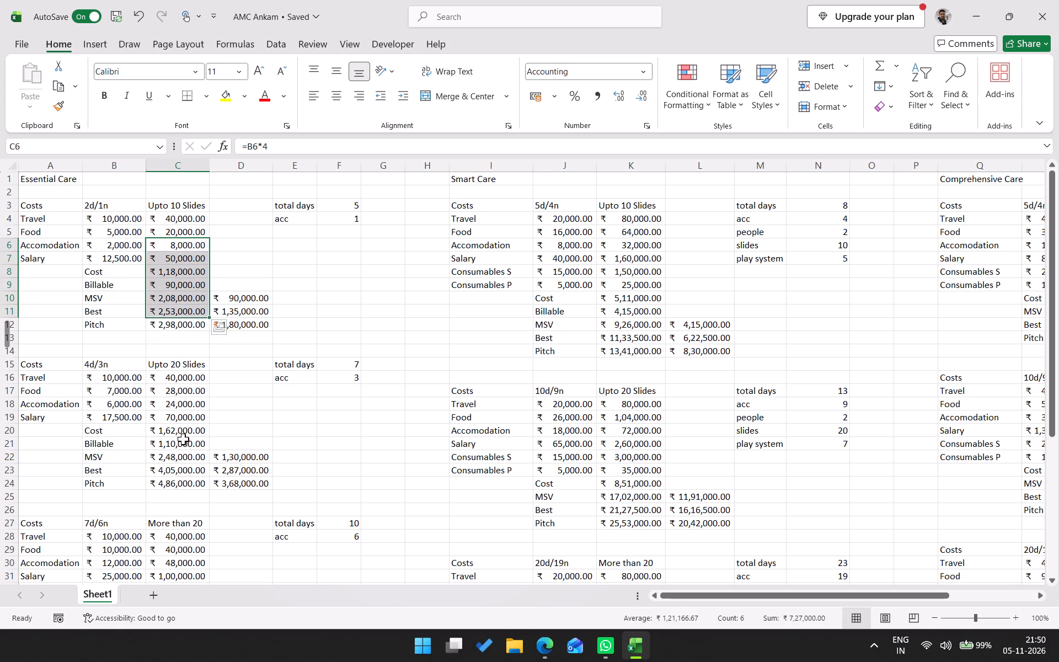
Repoint the Food and Accomodation references in the C22 MSV formula to C17 and C18.
left_click(183, 439)
left_click(180, 449)
left_click(180, 454)
double_click(320, 136)
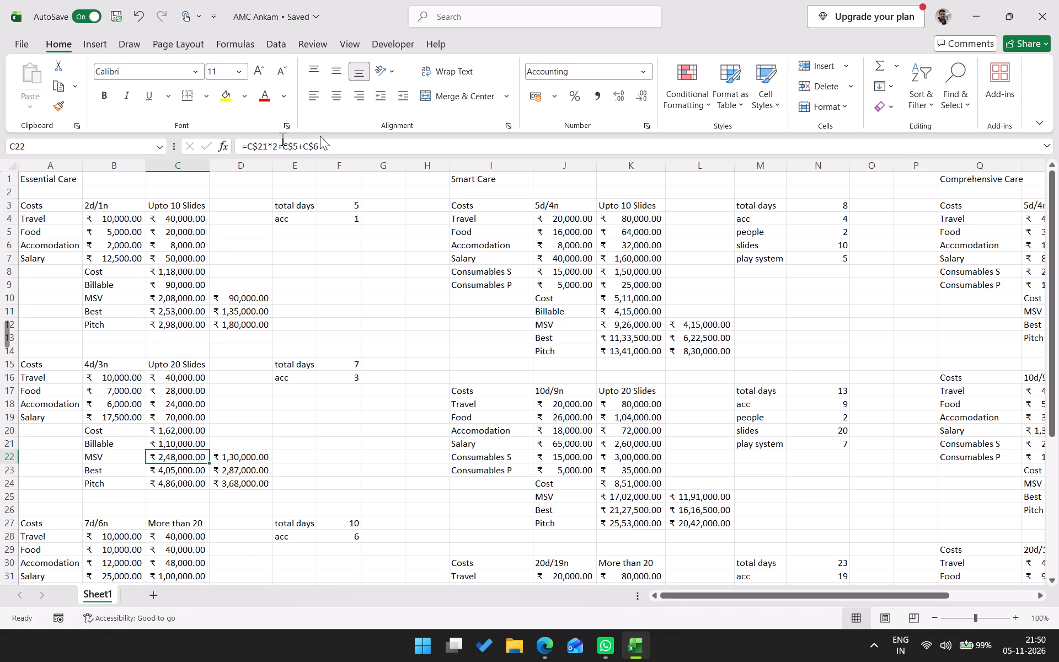
left_click_drag(176, 226, 176, 253)
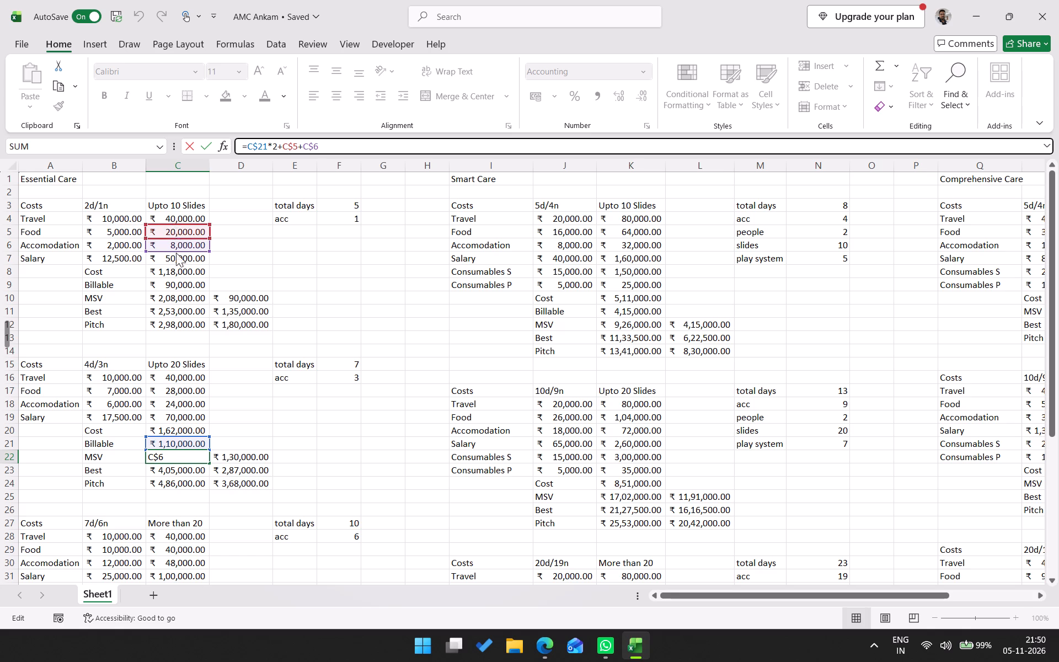
left_click_drag(176, 253, 172, 363)
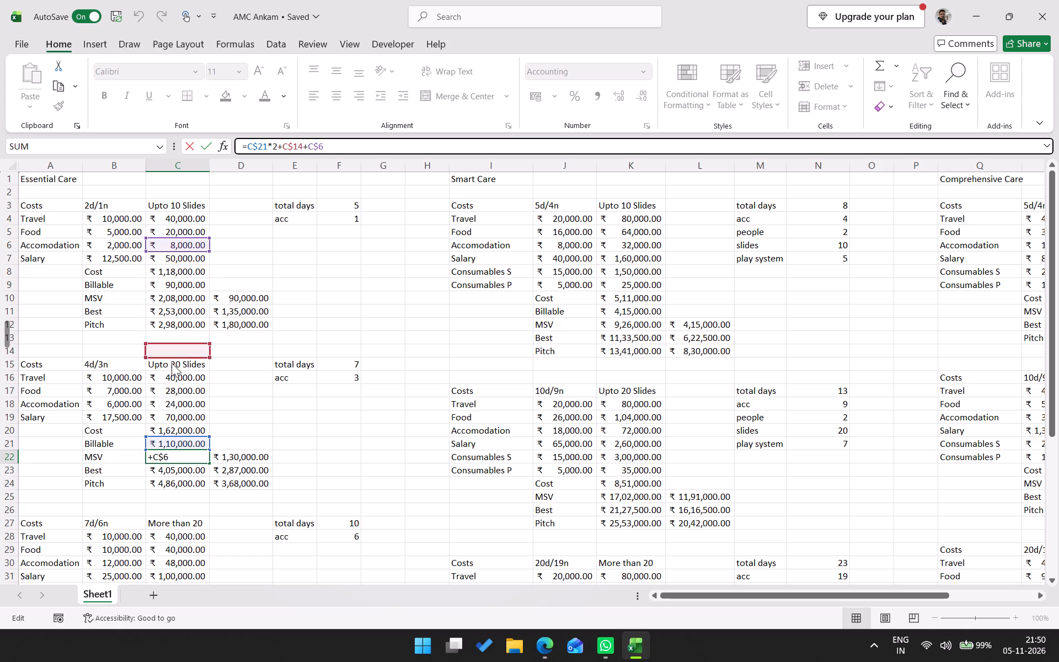
left_click_drag(172, 363, 171, 389)
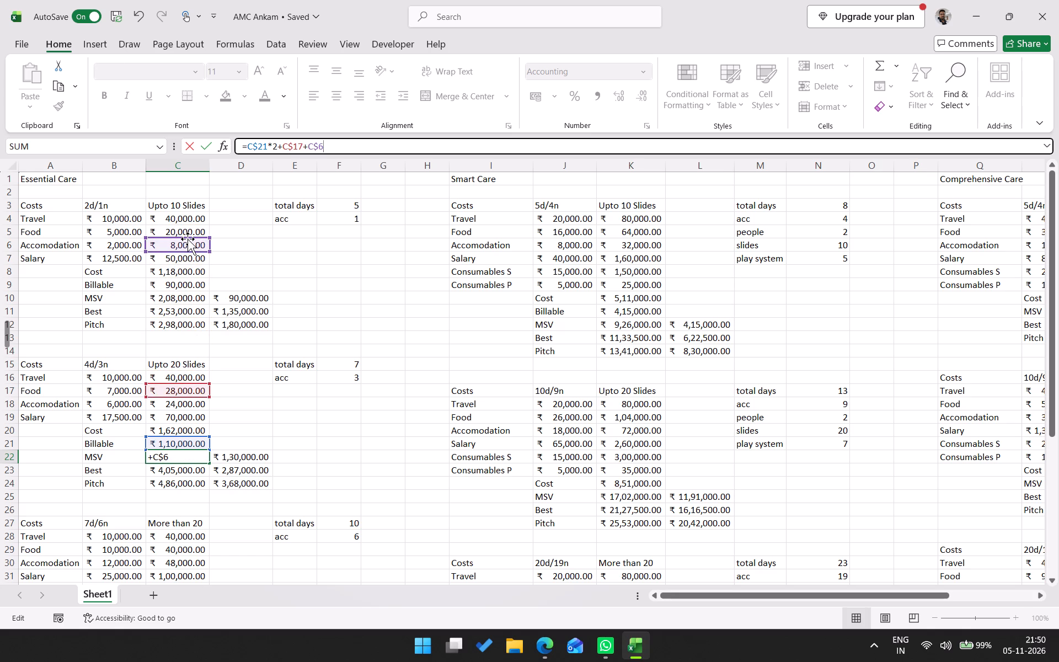
left_click_drag(188, 239, 188, 407)
key("Return")
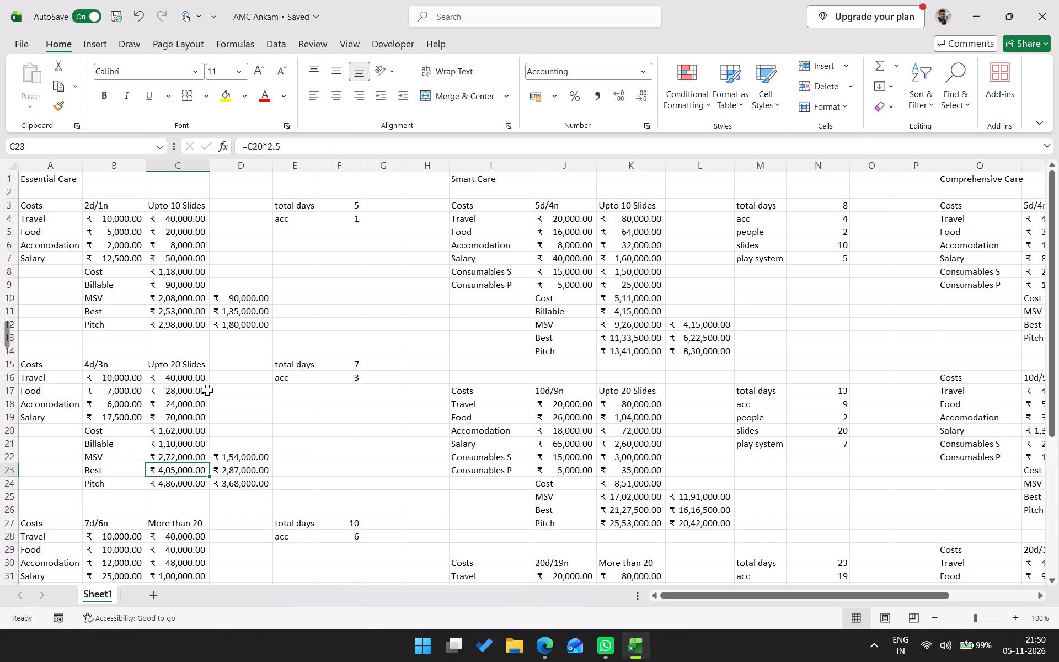
Fill the MSV formula in C22 down through the Best and Pitch cells C23 and C24.
left_click_drag(177, 458, 185, 478)
key("ctrl+d")
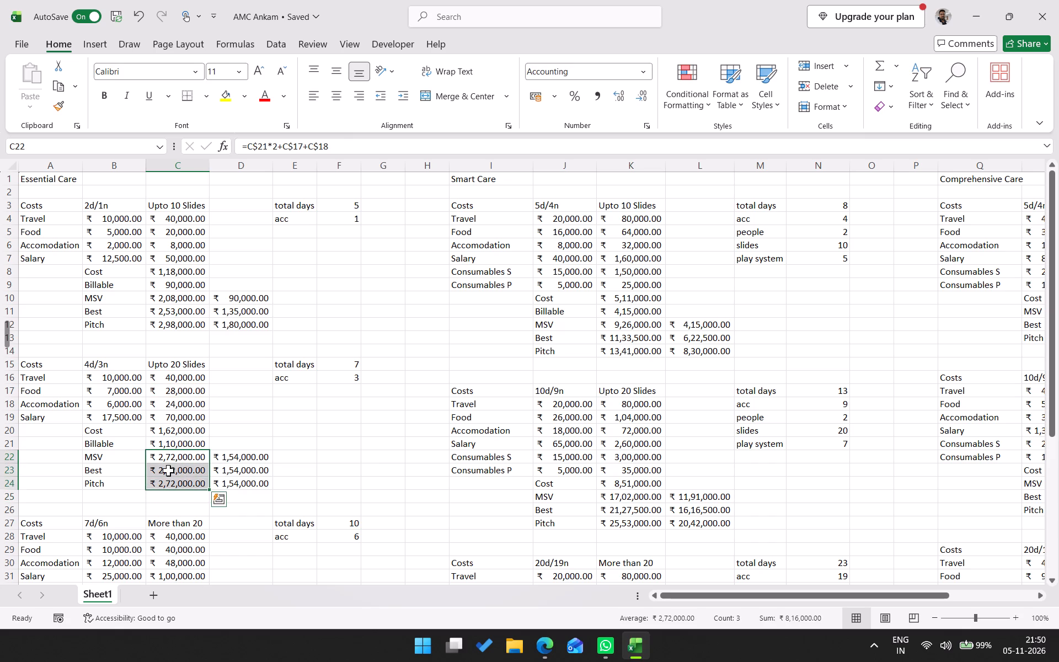
Set the Billable multiplier to 2.5 in the Best formula in C23 and to 3 in the Pitch formula in C24.
left_click(168, 471)
left_click(276, 152)
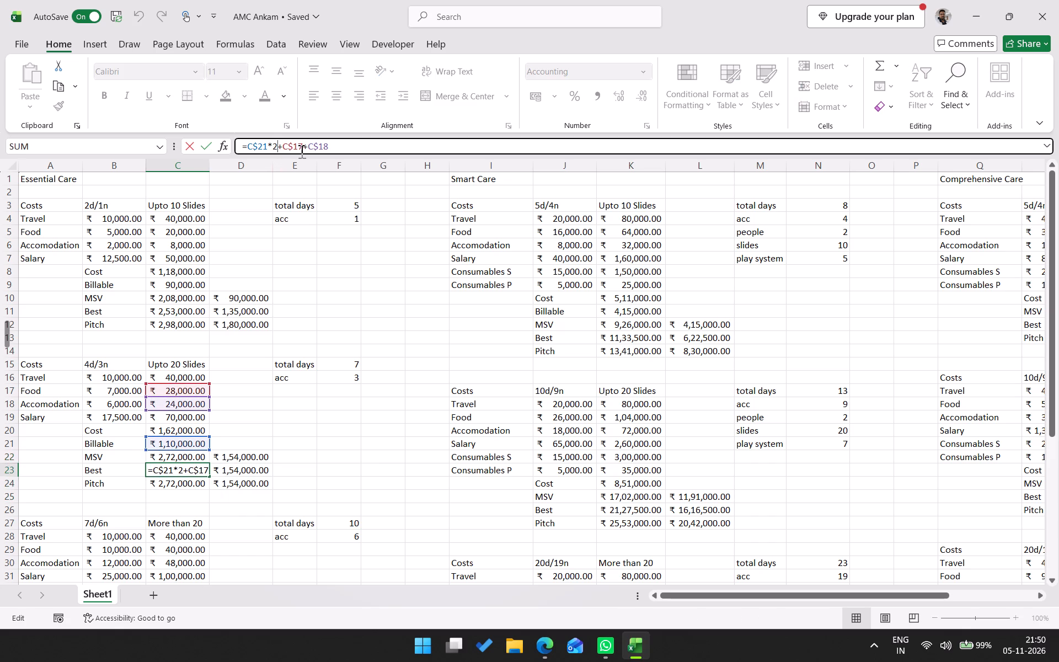
type(".5")
key("Return")
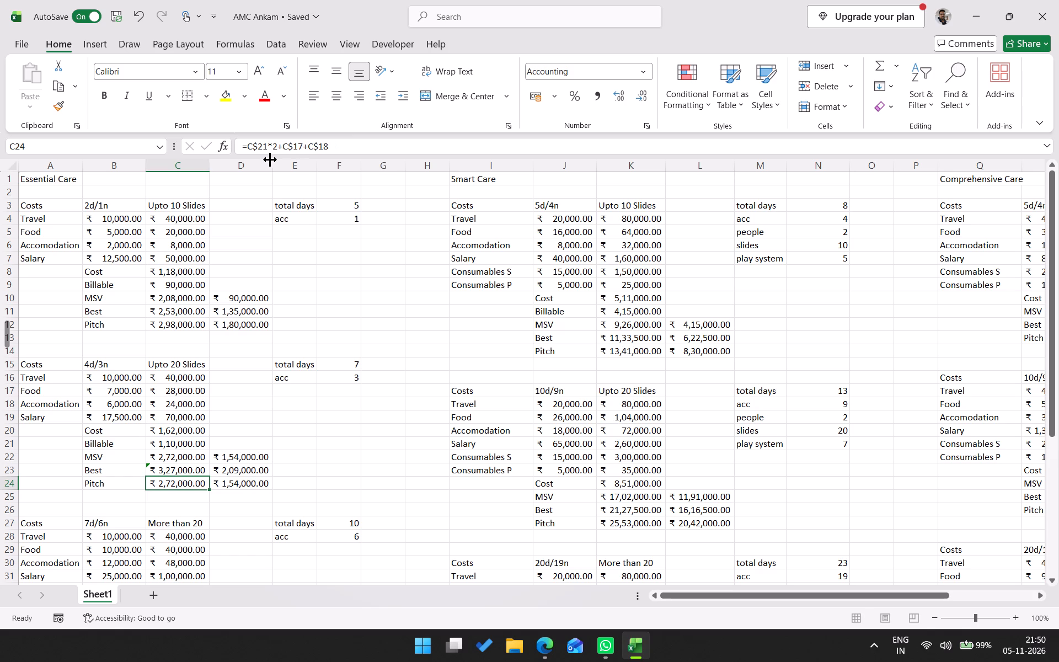
left_click(276, 153)
key("BackSpace")
key("3")
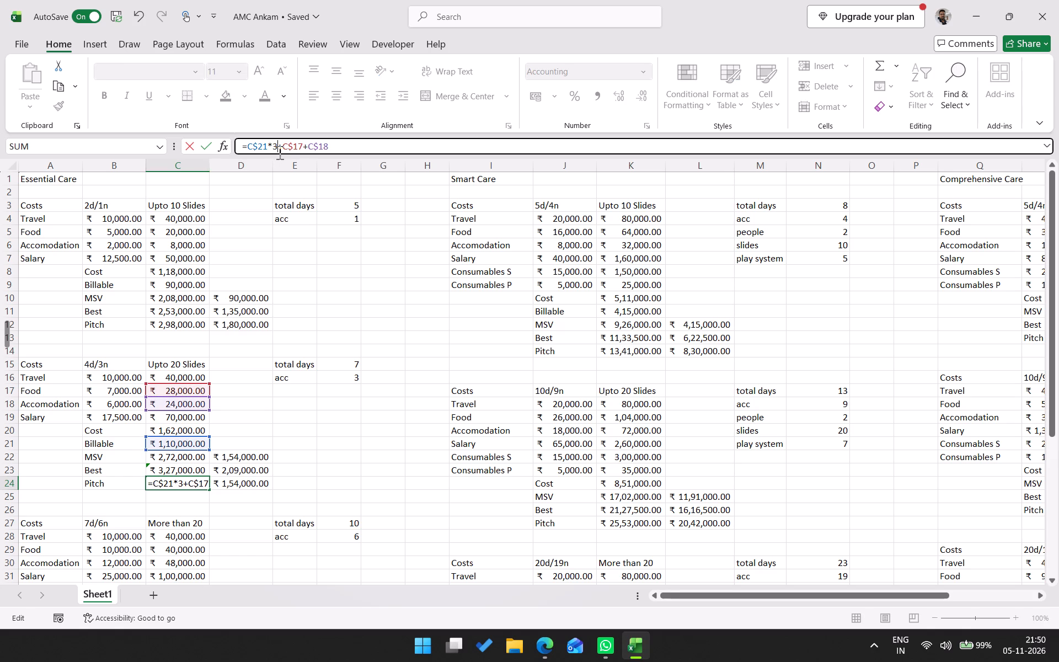
key("Return")
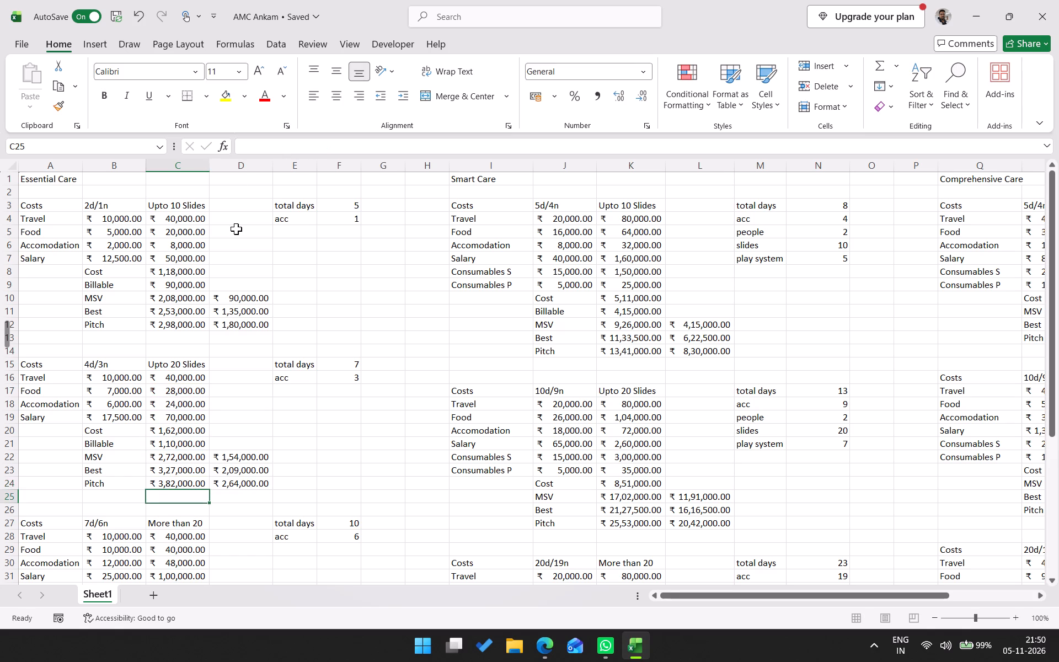
Save the workbook.
key("ctrl+s")
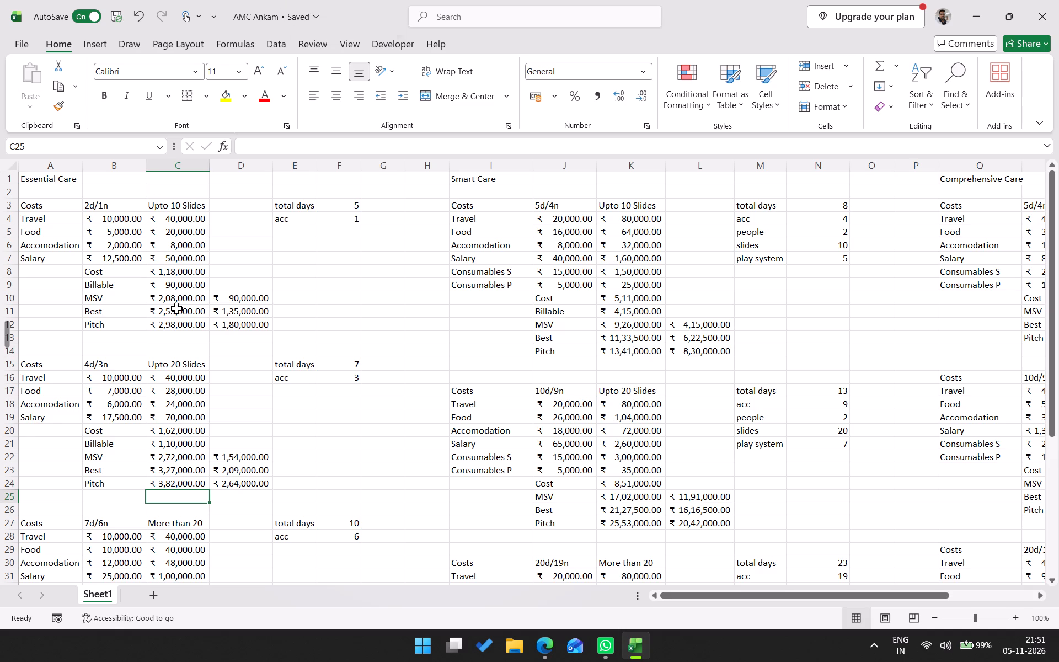
Copy the MSV formula from C22 into the MSV cell C33 of the Essential Care More than 20 block.
scroll(179, 463, "down", 3)
scroll(205, 415, "down", 1)
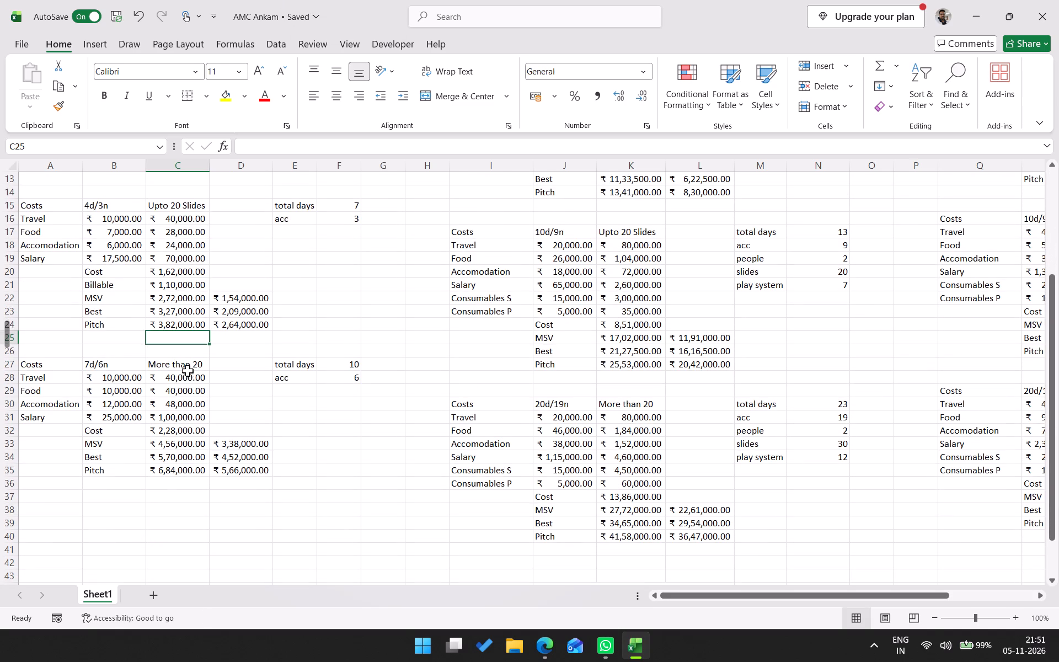
left_click(185, 418)
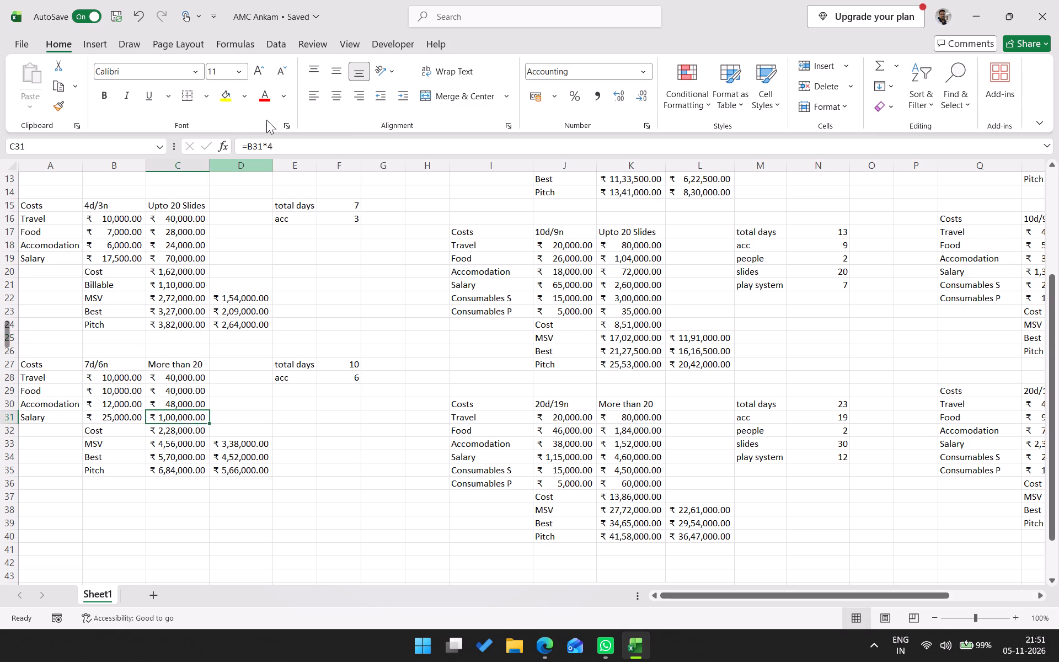
left_click(179, 295)
key("ctrl+c")
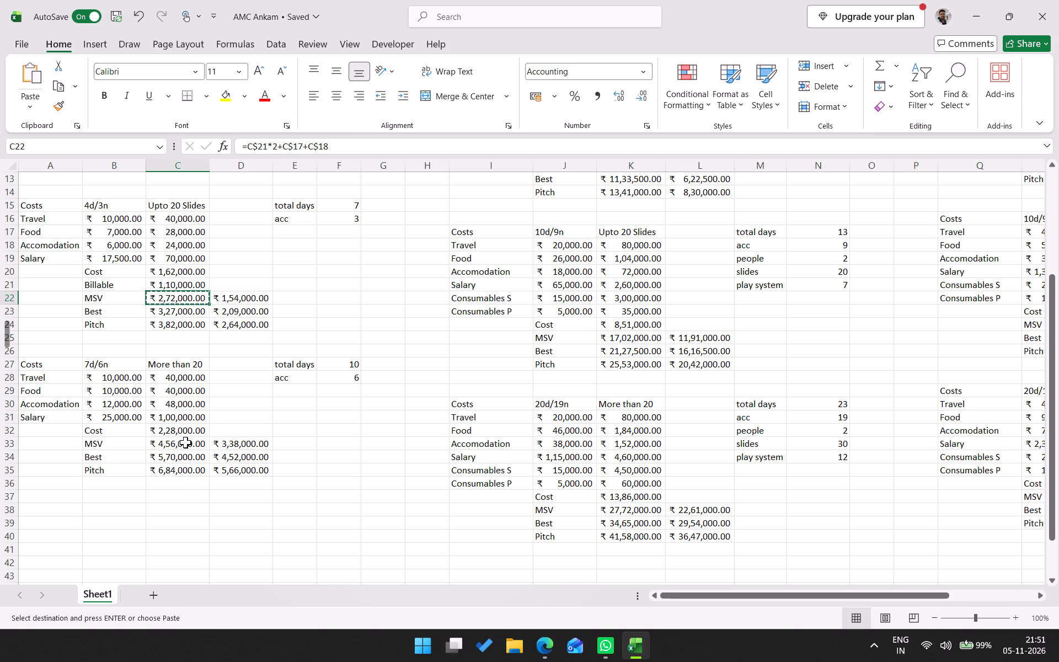
left_click(185, 442)
key("ctrl+v")
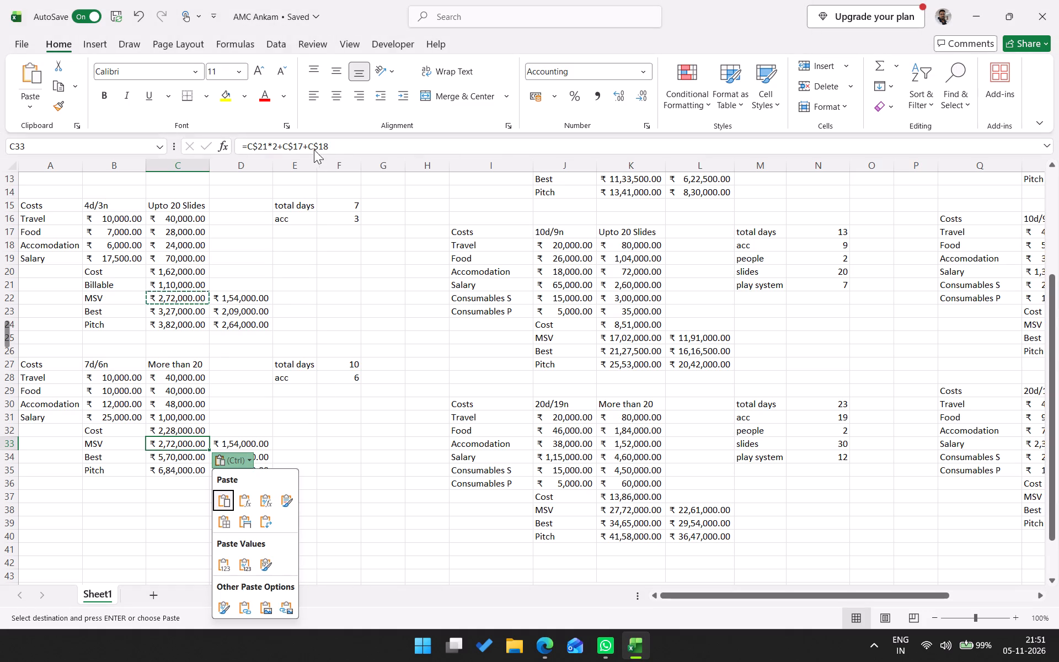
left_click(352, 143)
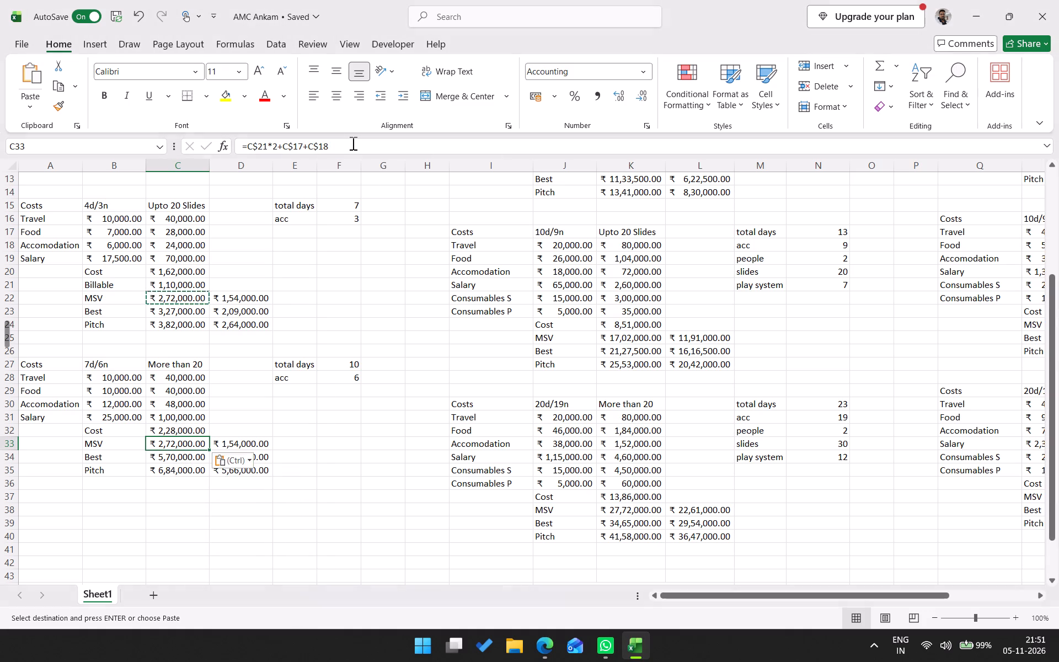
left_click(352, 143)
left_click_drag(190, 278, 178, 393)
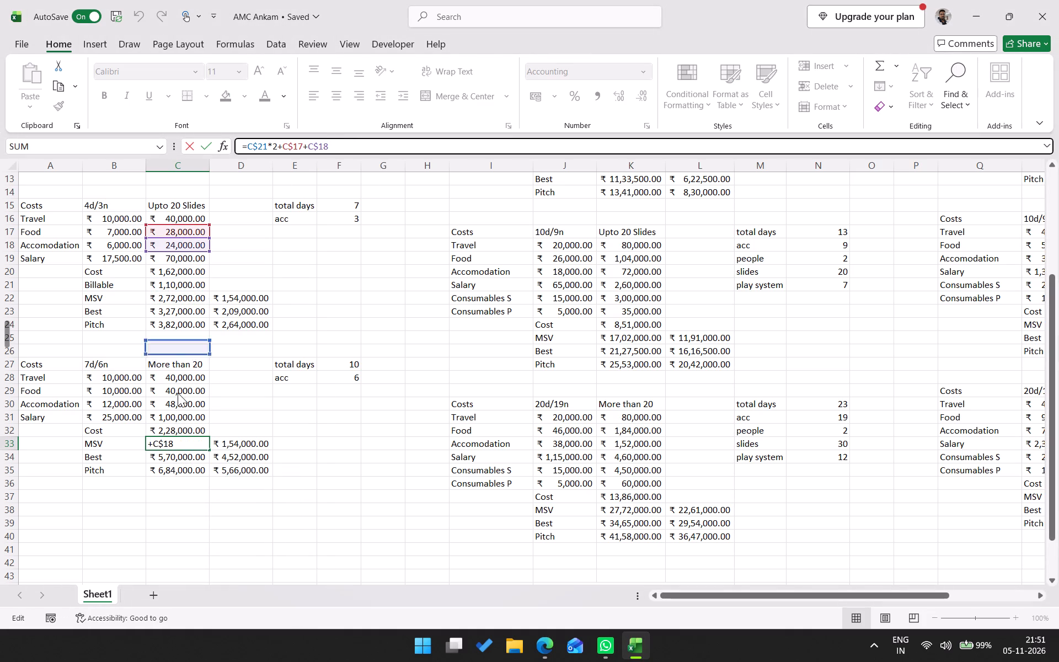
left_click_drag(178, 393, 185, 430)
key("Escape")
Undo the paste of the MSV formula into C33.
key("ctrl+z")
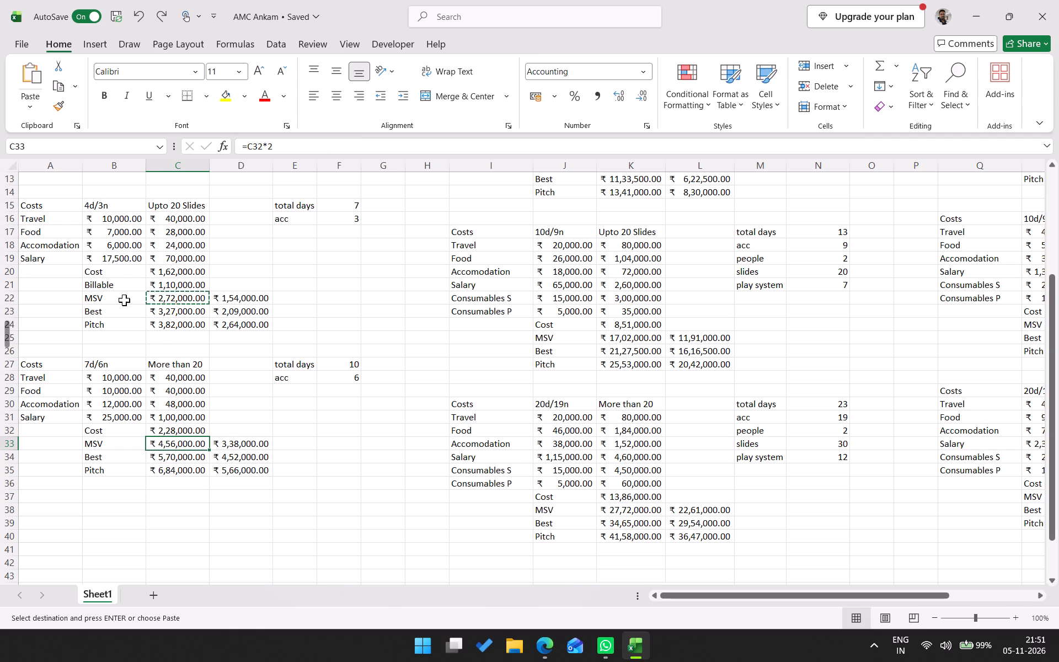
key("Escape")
Insert blank cells across A33:F33 above the MSV line of the More than 20 block, shifting the existing cells down.
left_click_drag(58, 444, 328, 439)
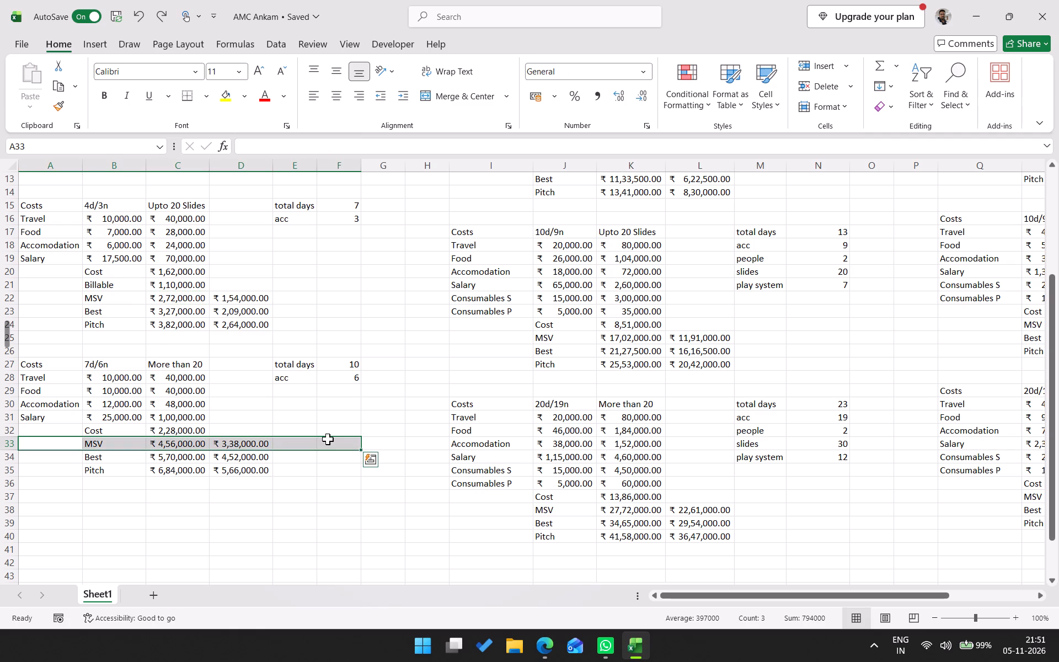
key("ctrl+shift+equal")
key("Down")
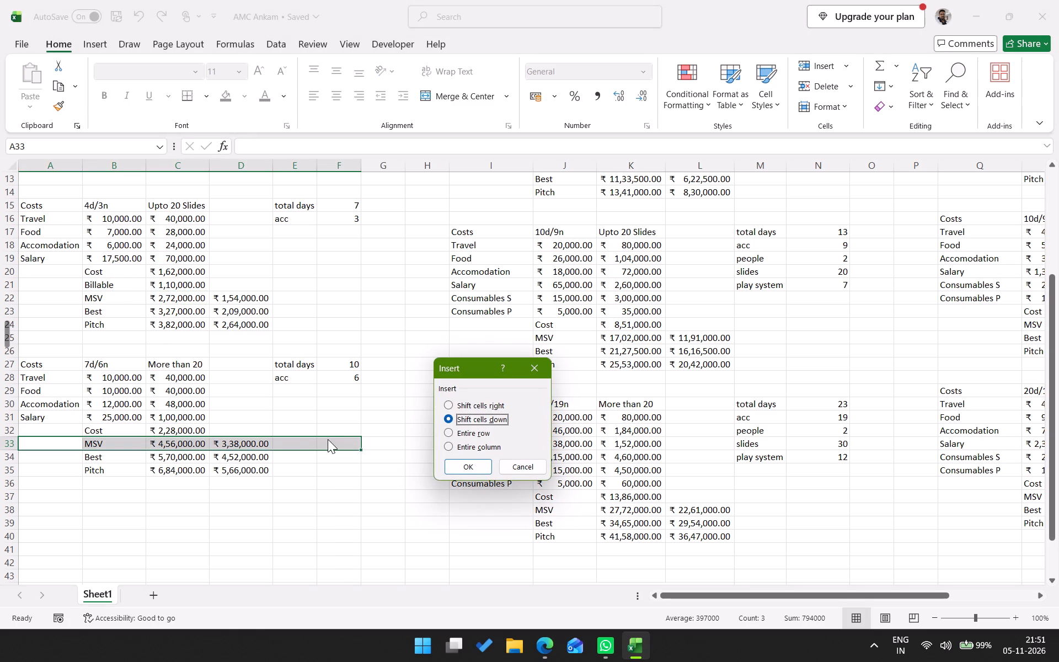
key("Return")
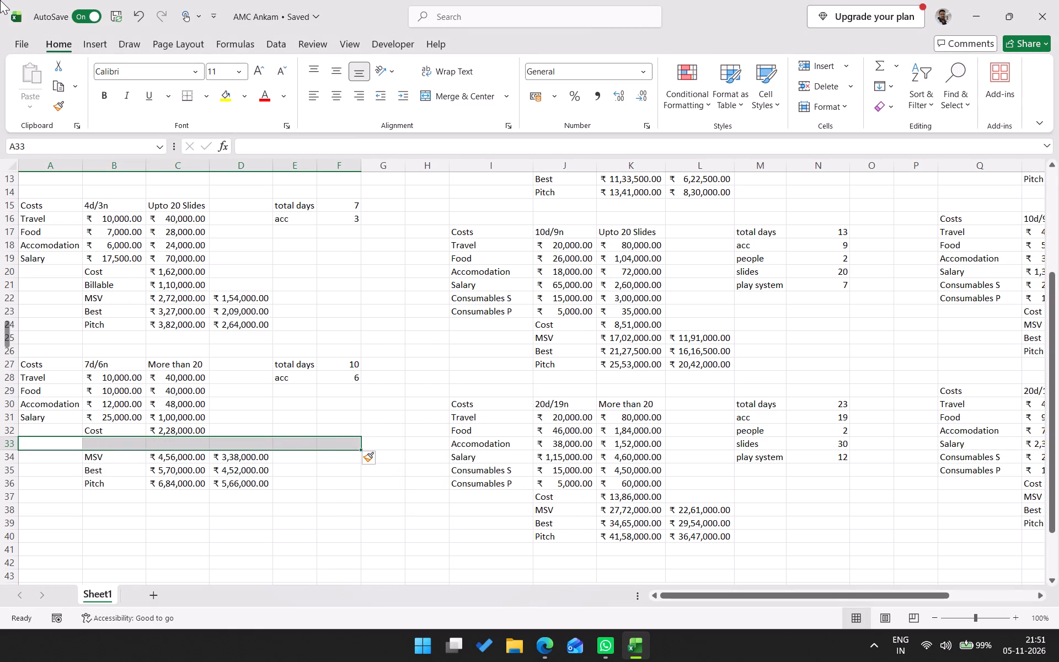
Copy the Billable label and formula from B21:C21 into B33:C33 of the More than 20 block.
left_click_drag(127, 288, 174, 277)
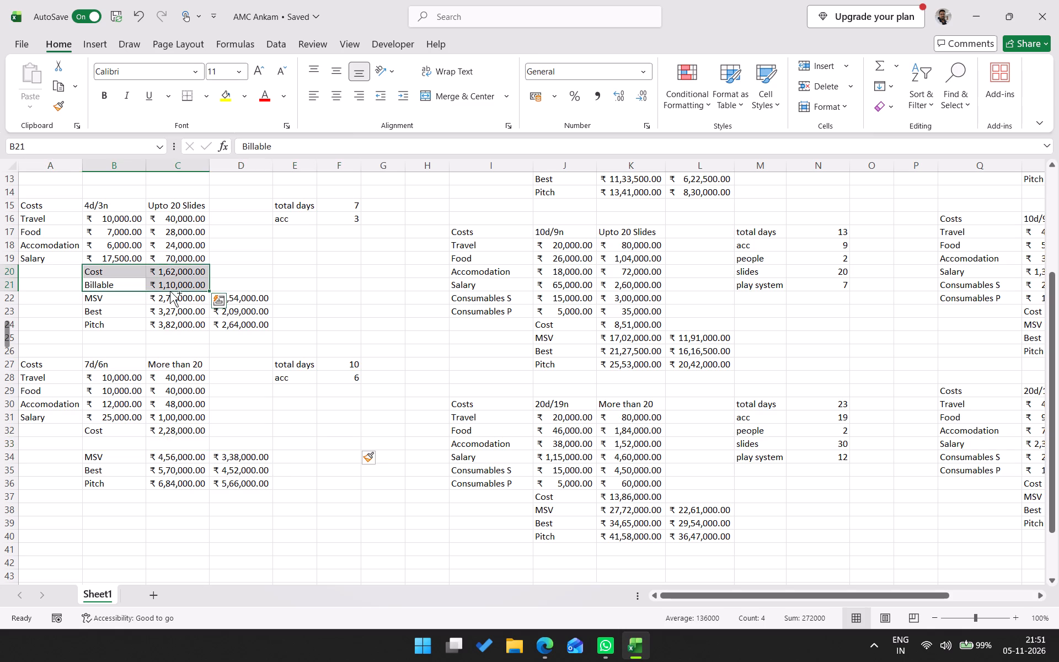
left_click(180, 285, "shift")
key("ctrl+c")
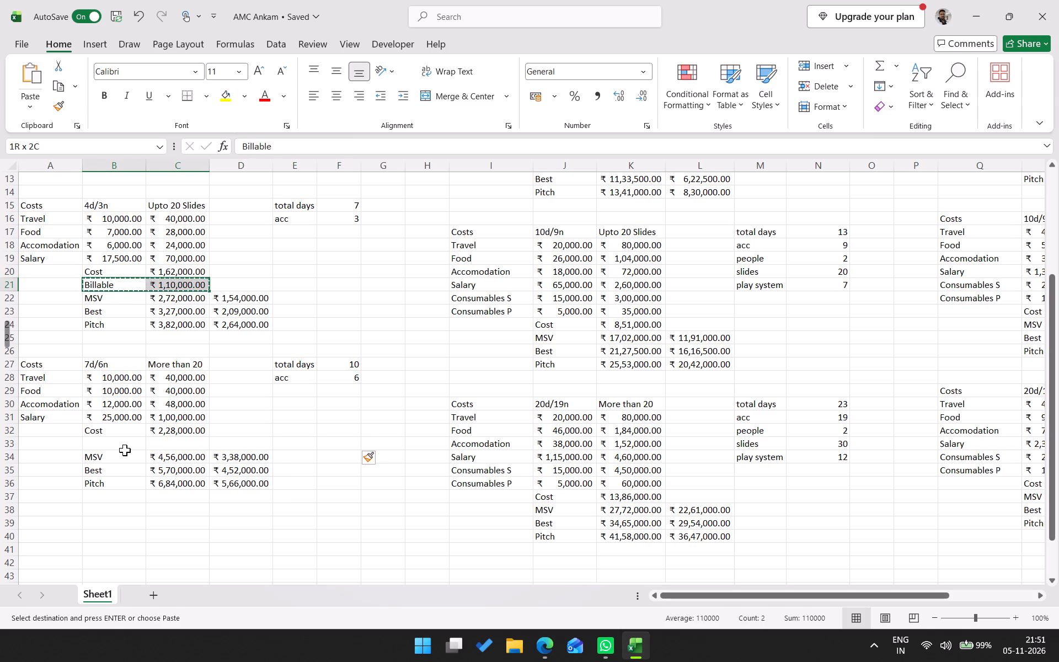
left_click(125, 450)
key("ctrl+v")
key("ctrl+z")
left_click(124, 446)
key("ctrl+v")
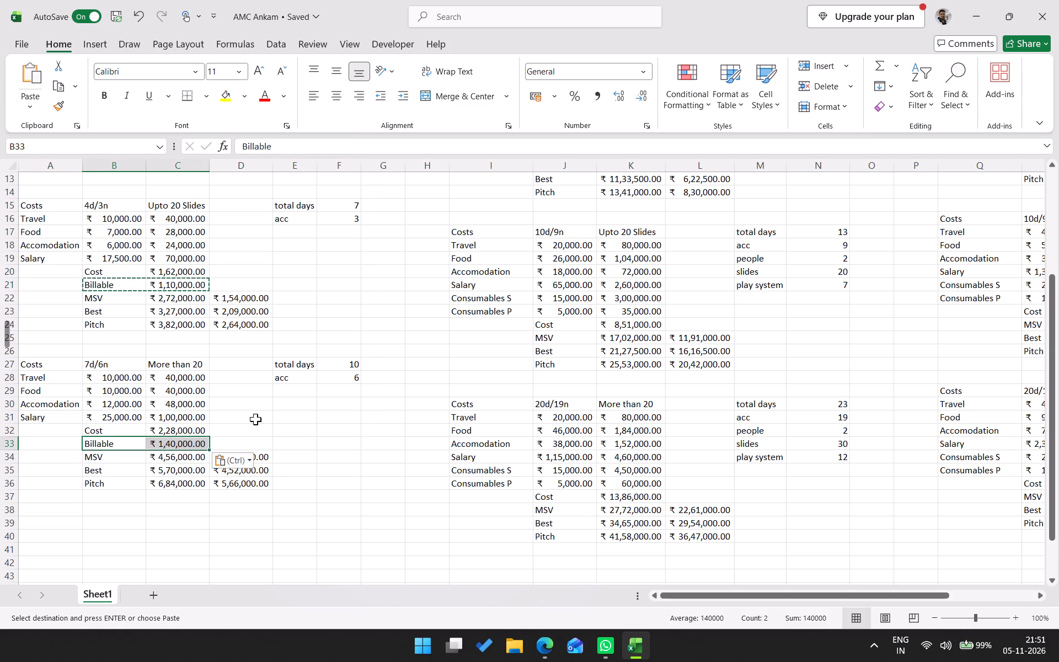
key("Escape")
left_click(239, 439)
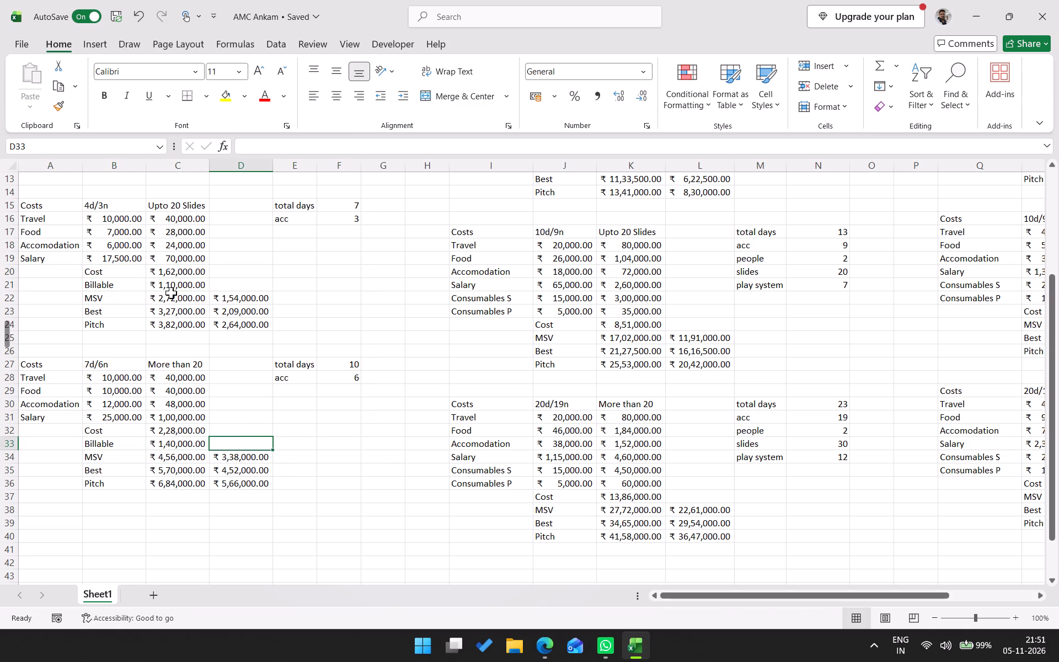
Copy the MSV formula from C22 into C34 and repoint its references so it reads =C$33*2+C$29+C$30.
left_click(172, 294)
key("ctrl+c")
left_click(180, 455)
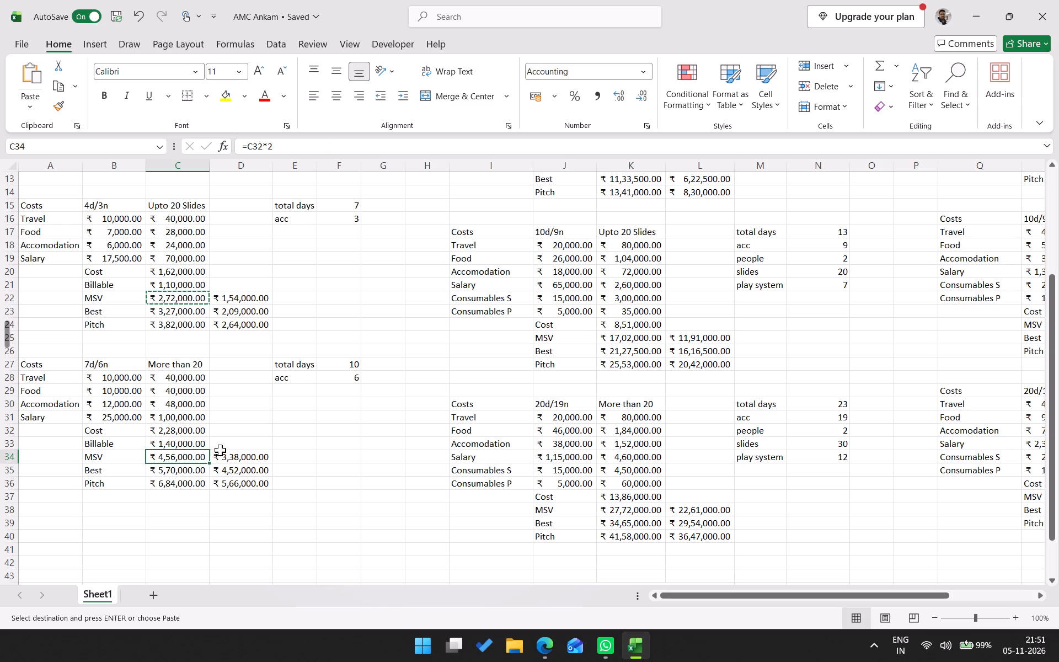
key("ctrl+v")
left_click(365, 145)
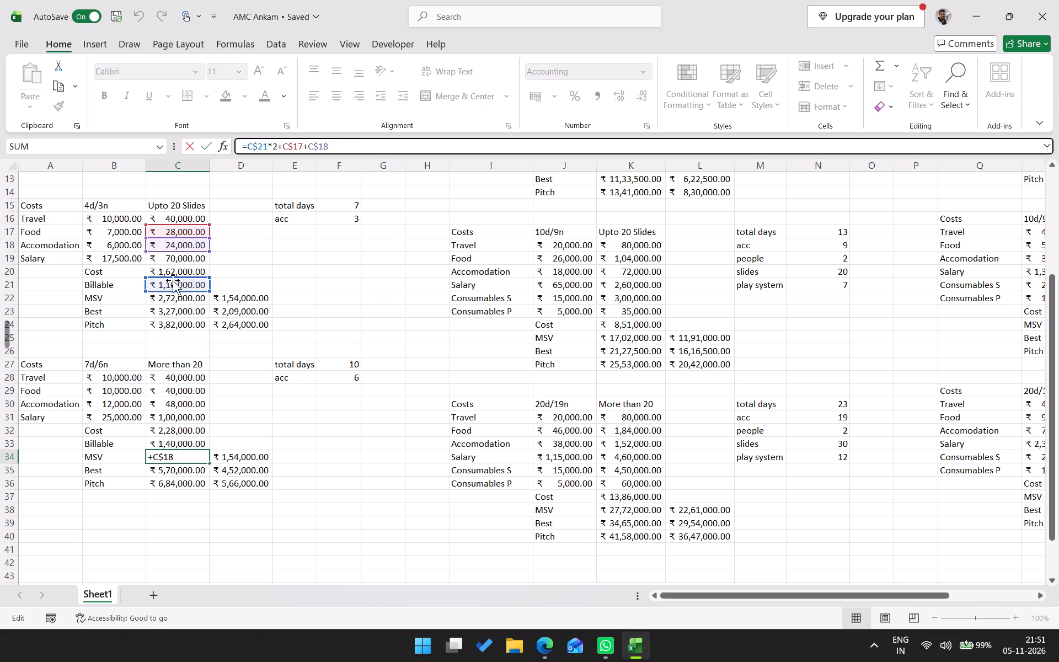
left_click_drag(174, 279, 182, 436)
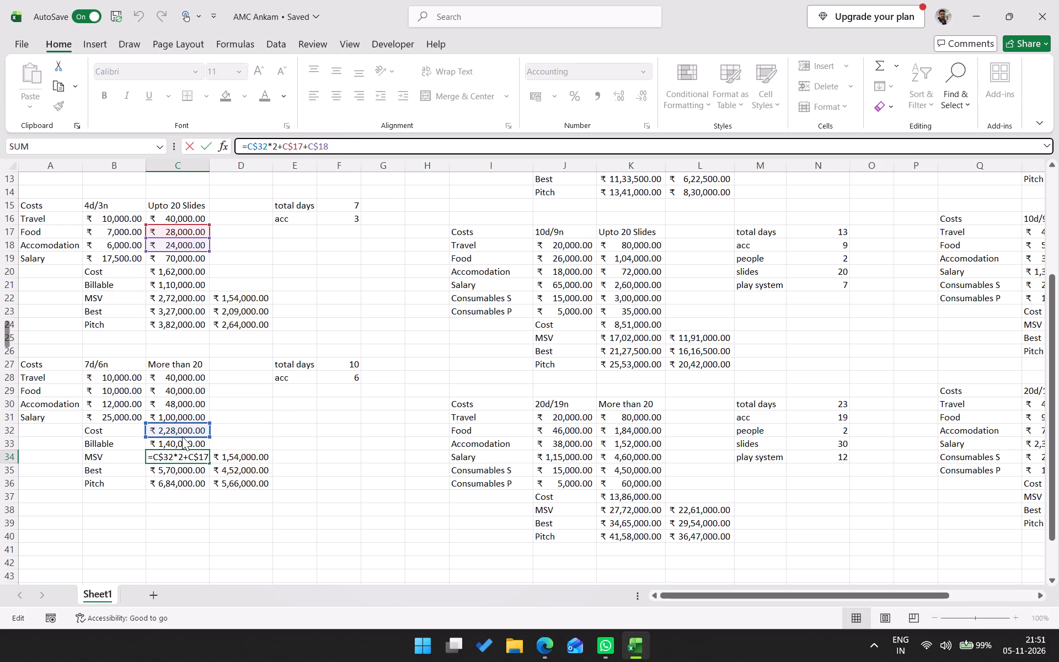
left_click_drag(182, 436, 183, 438)
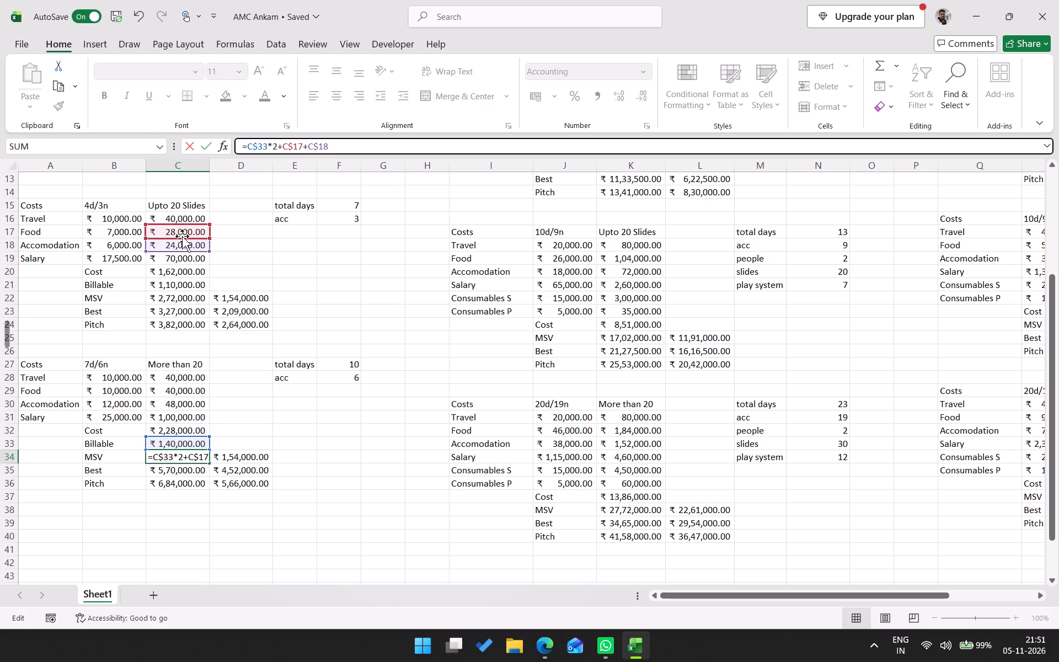
left_click_drag(182, 236, 194, 386)
left_click_drag(189, 249, 192, 383)
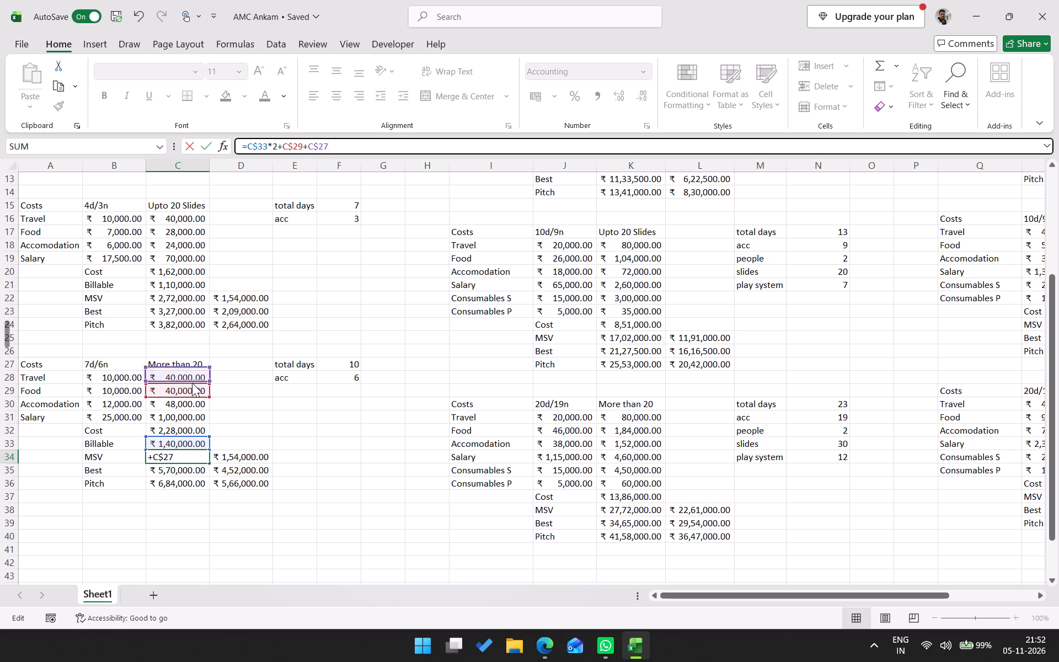
left_click_drag(192, 383, 194, 398)
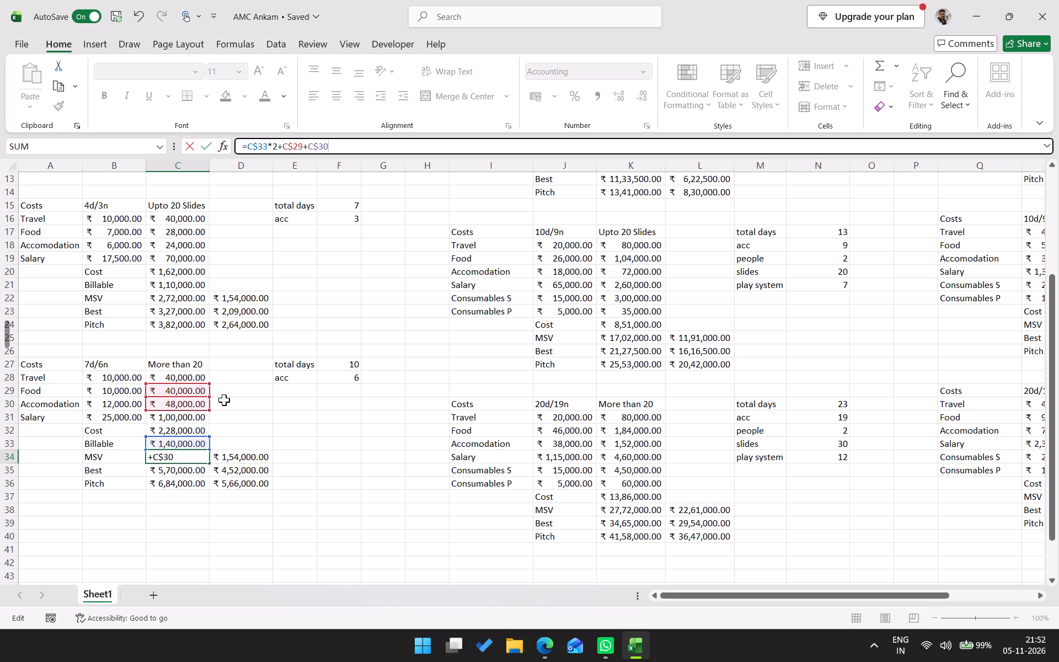
key("Return")
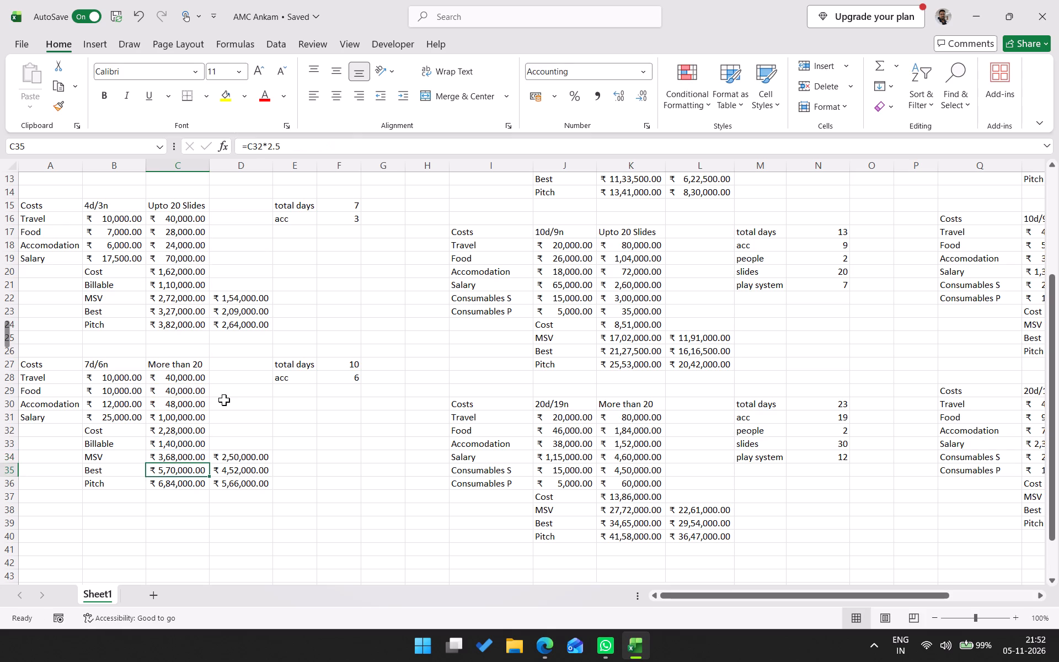
Fill the MSV formula in C34 down through the Best and Pitch cells C35 and C36.
left_click_drag(183, 456, 183, 484)
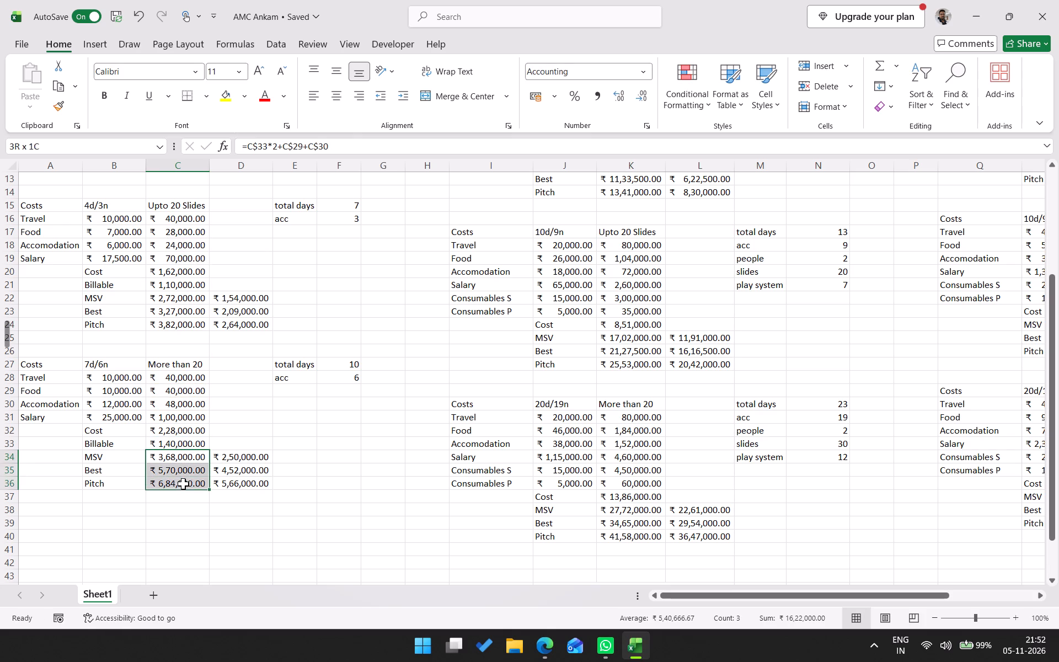
left_click_drag(183, 484, 183, 485)
key("ctrl+d")
Set the Billable multiplier to 2.5 in the Best formula in C35 and to 3 in the Pitch formula in C36.
left_click(183, 469)
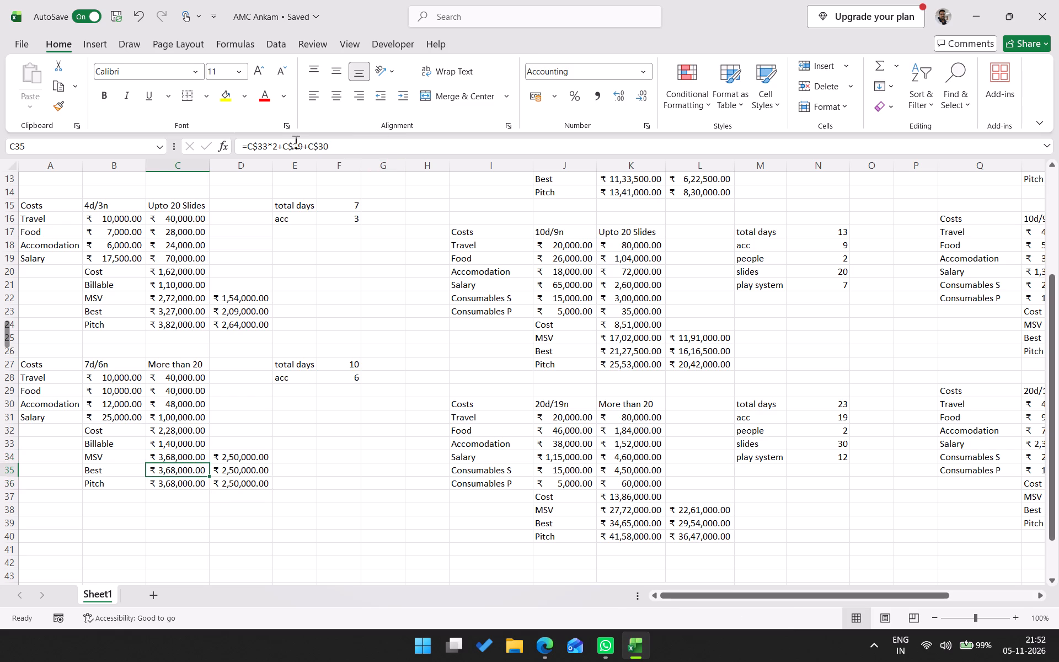
left_click(277, 146)
type(".5")
key("Return")
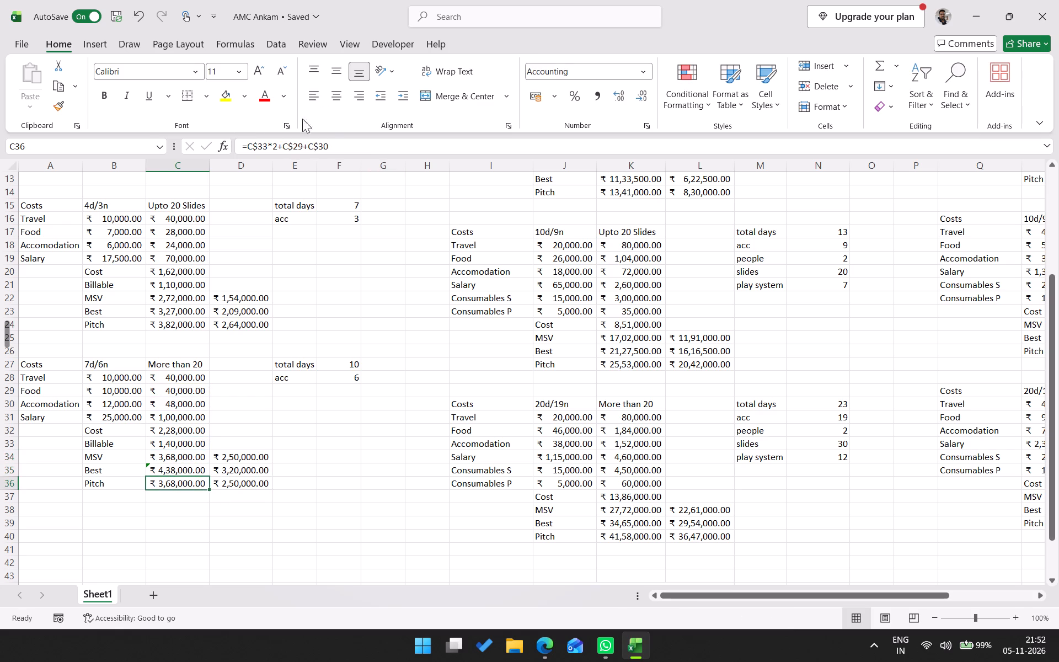
left_click(276, 145)
key("BackSpace")
key("3")
key("Return")
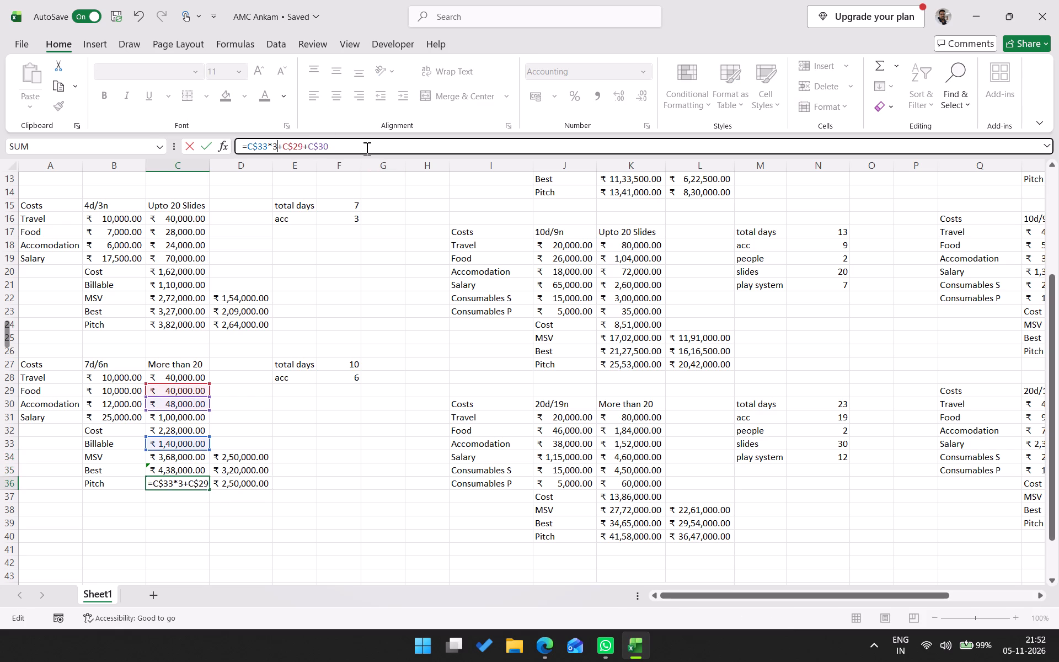
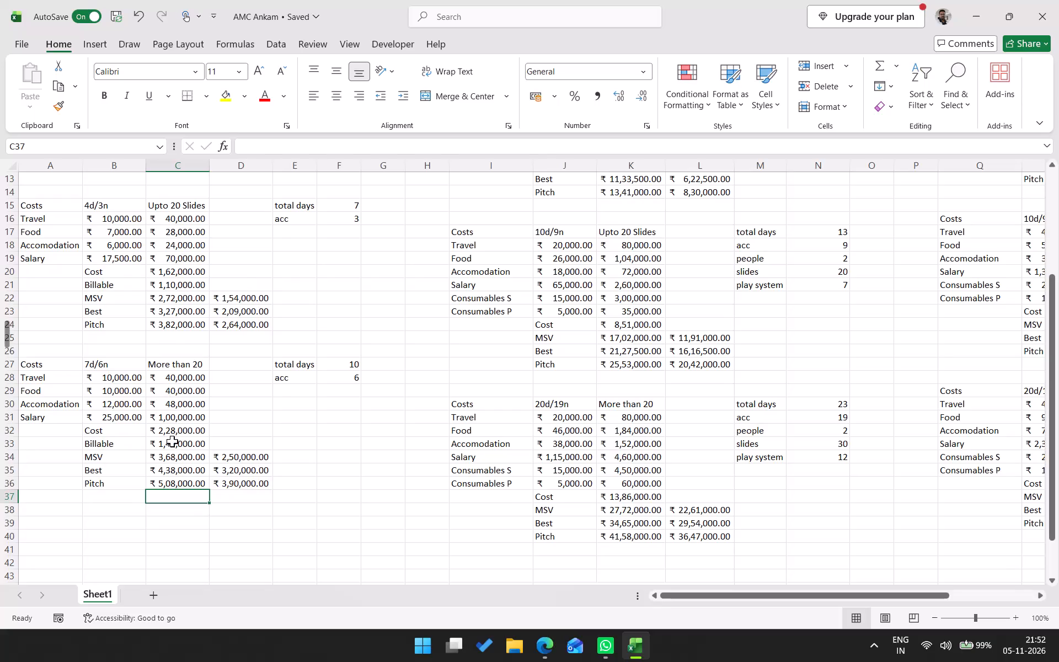
Check the MSV, Best and Pitch formulas in C34:C36 of the Essential Care More than 20 block.
left_click(175, 456)
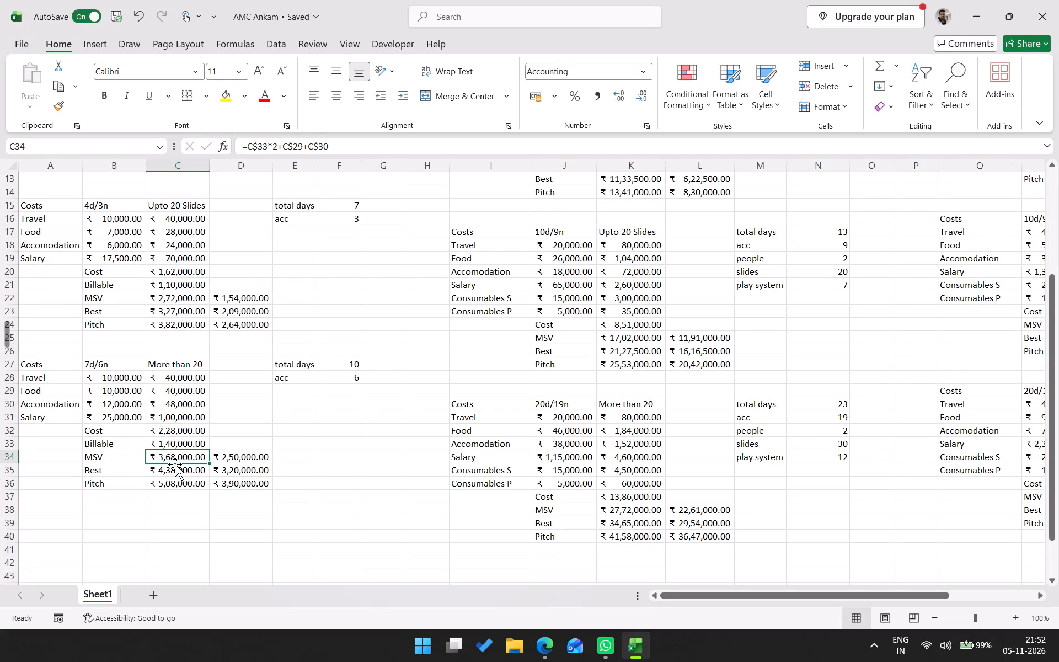
left_click(345, 147)
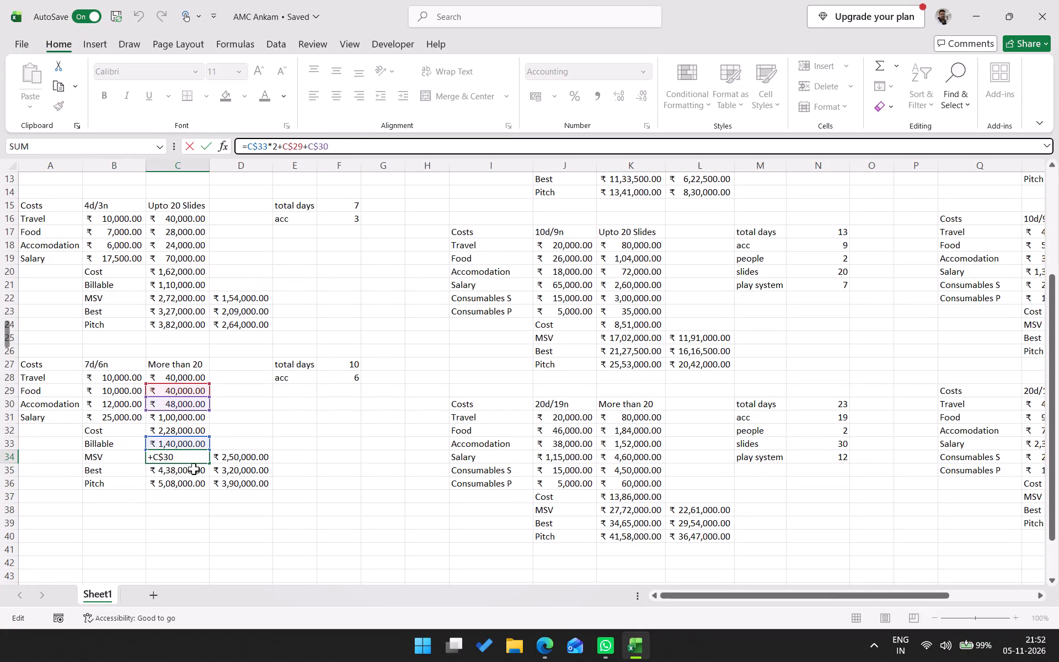
key("Escape")
left_click(192, 469)
left_click(371, 140)
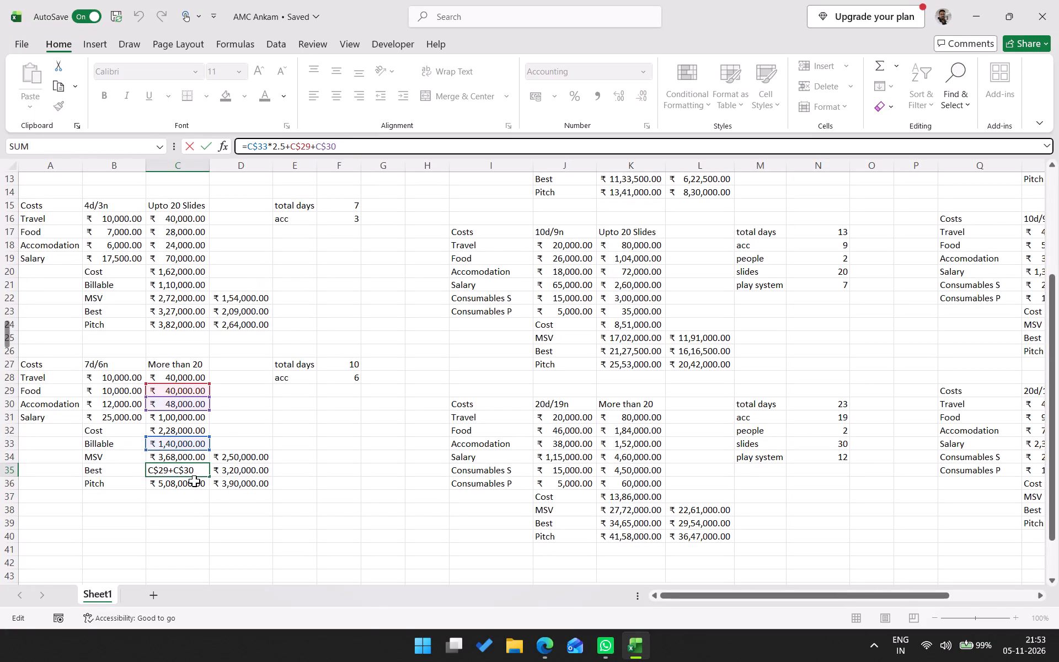
key("Escape")
left_click(190, 484)
left_click(363, 142)
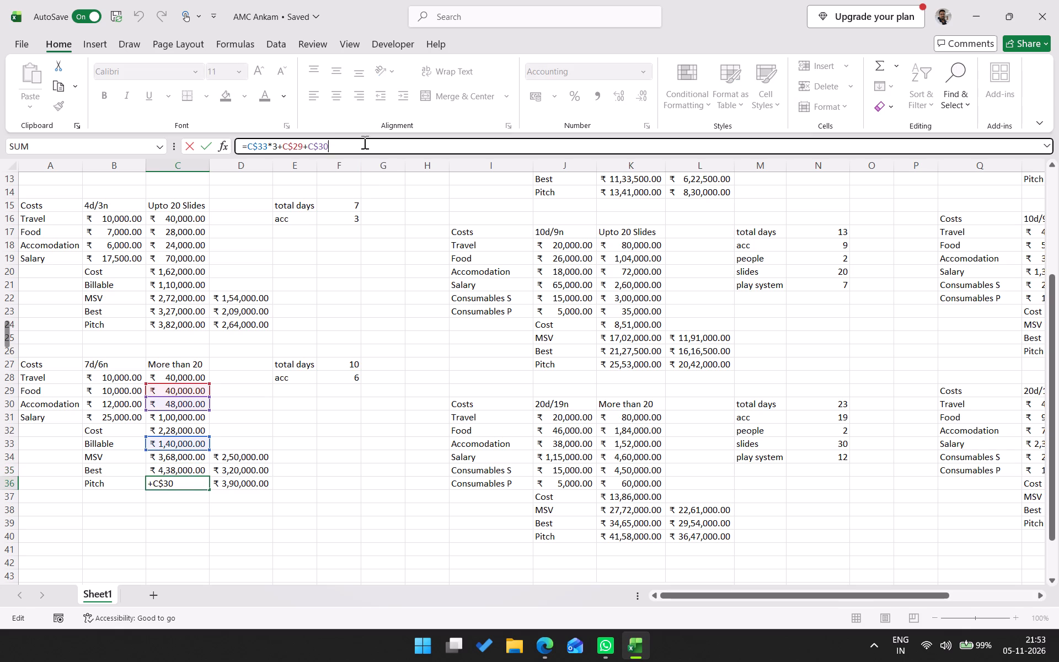
key("Escape")
Check the MSV, Best and Pitch formulas in C10:C12 of the Essential Care Upto 10 Slides block.
scroll(274, 369, "up", 8)
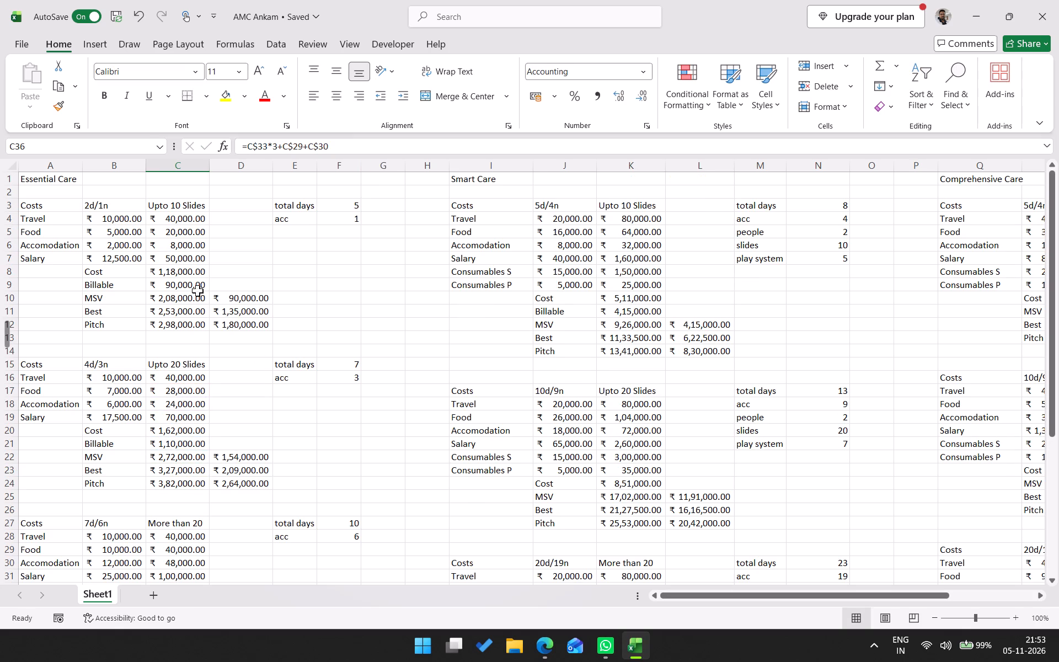
left_click(178, 300)
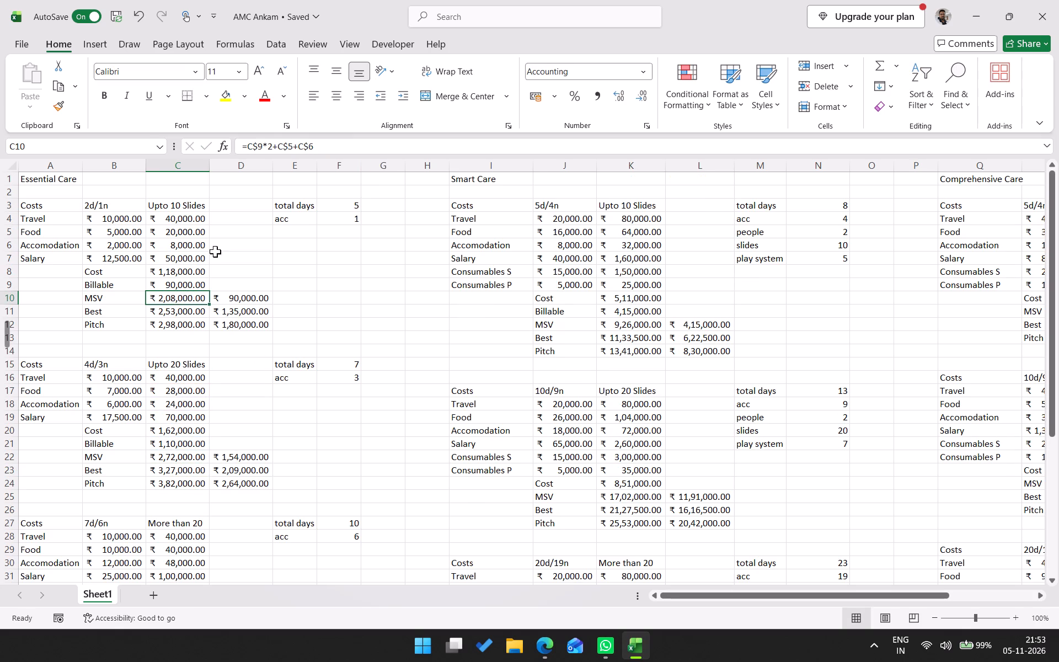
left_click(353, 147)
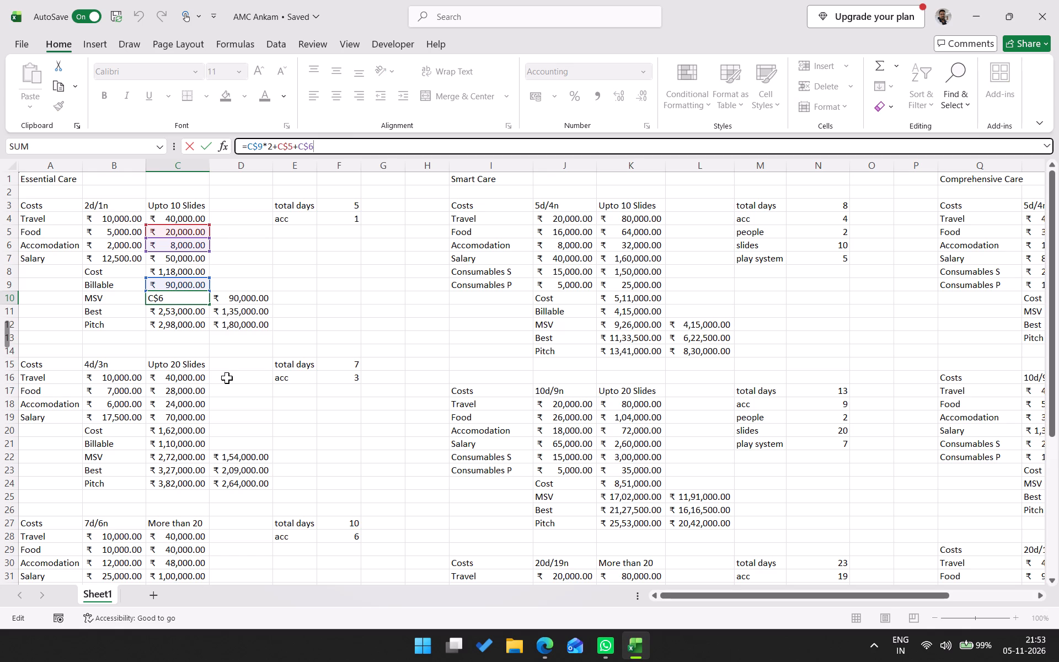
key("Escape")
left_click(184, 313)
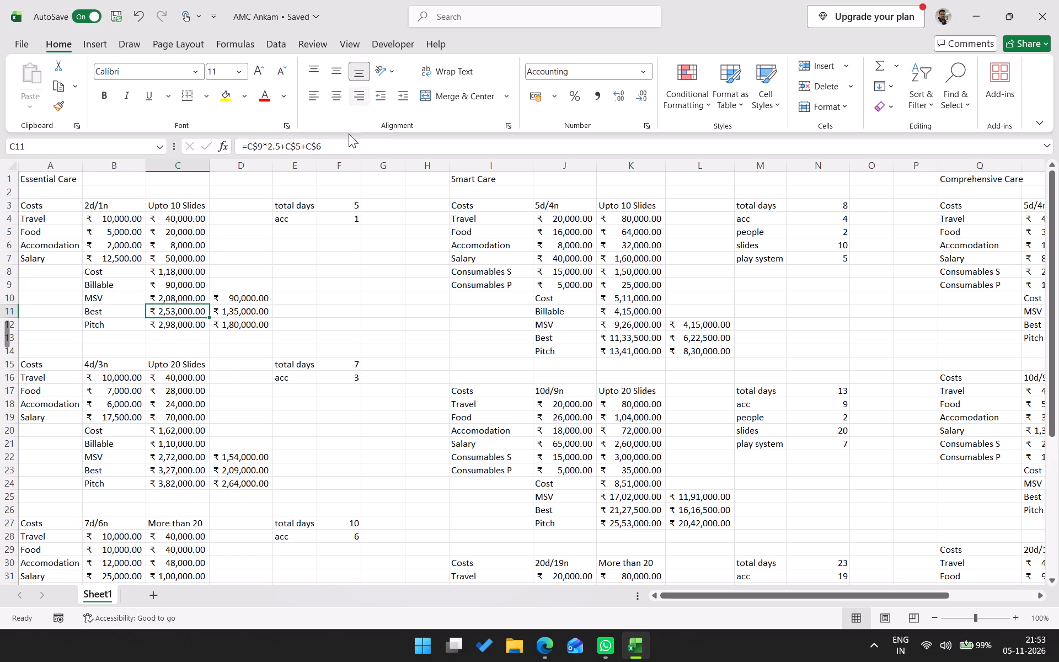
left_click(347, 139)
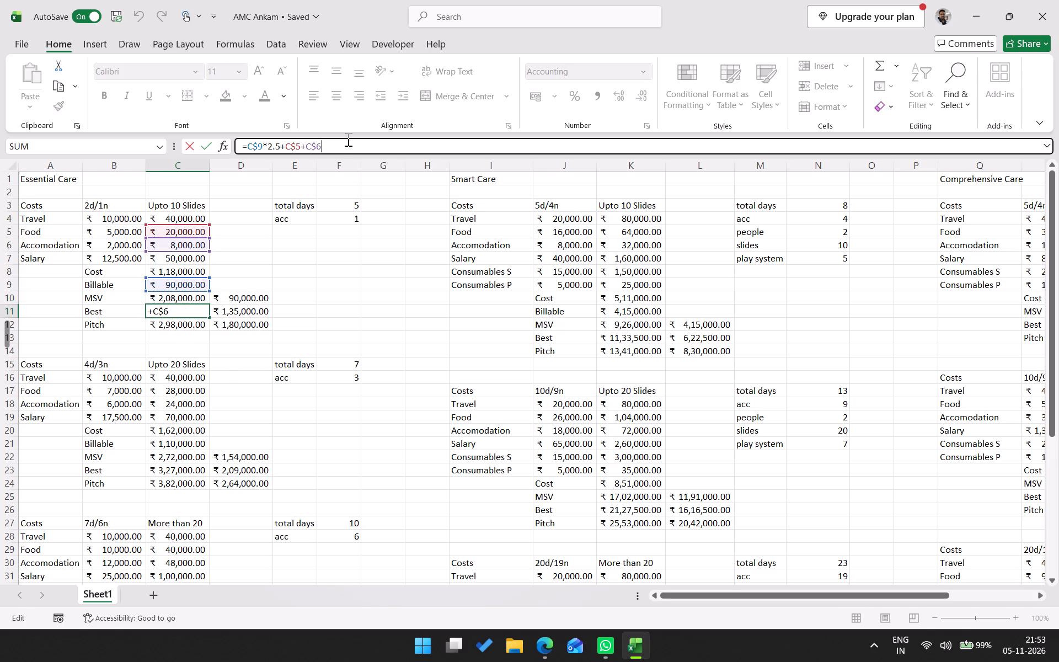
key("Escape")
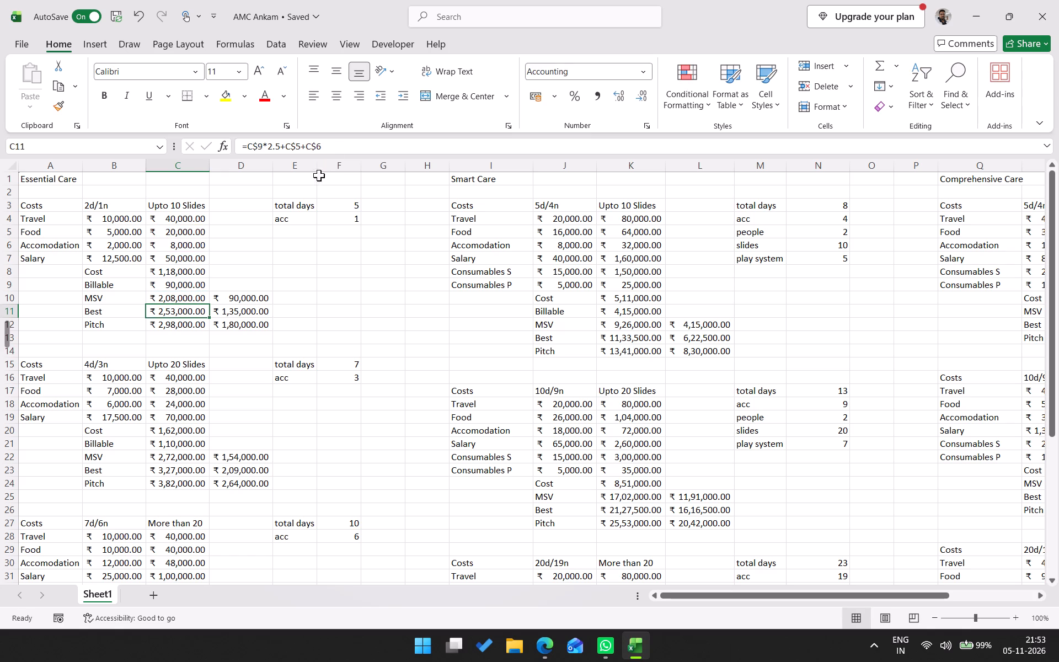
left_click(165, 327)
left_click(327, 147)
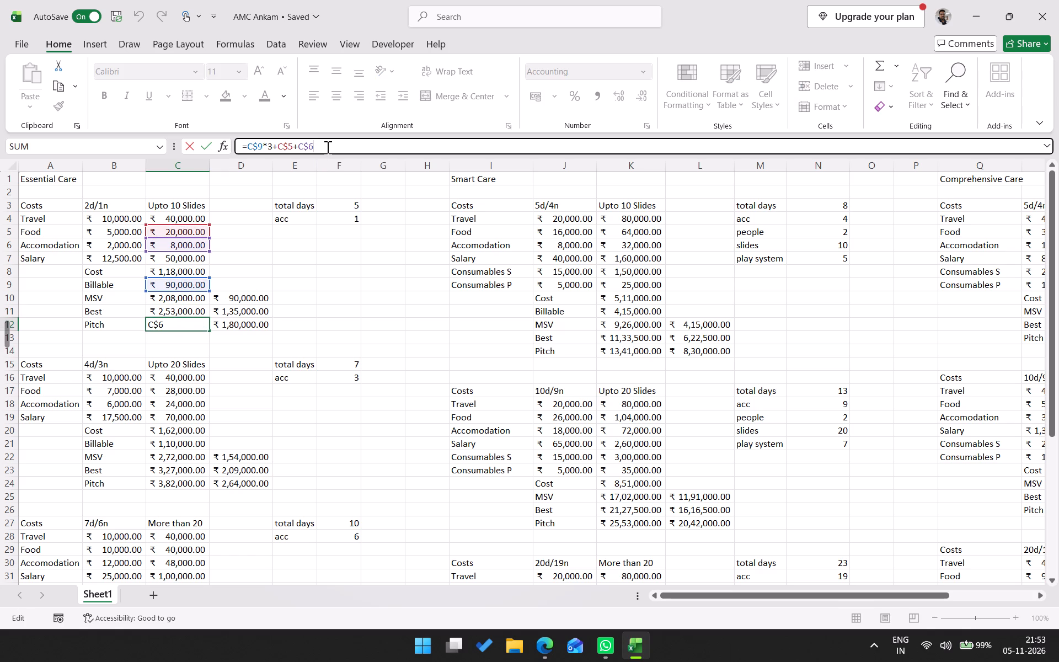
key("Escape")
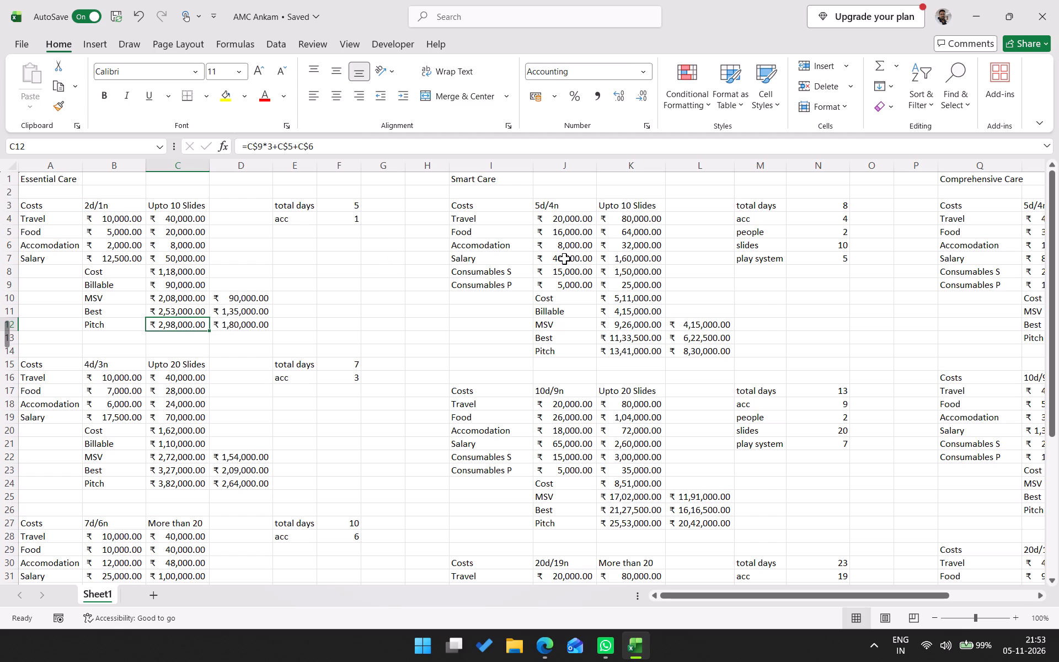
Compare the Billable formula in K11 of the Smart Care Upto 10 Slides block with the Essential Care one in C9.
left_click(556, 308)
left_click(528, 146)
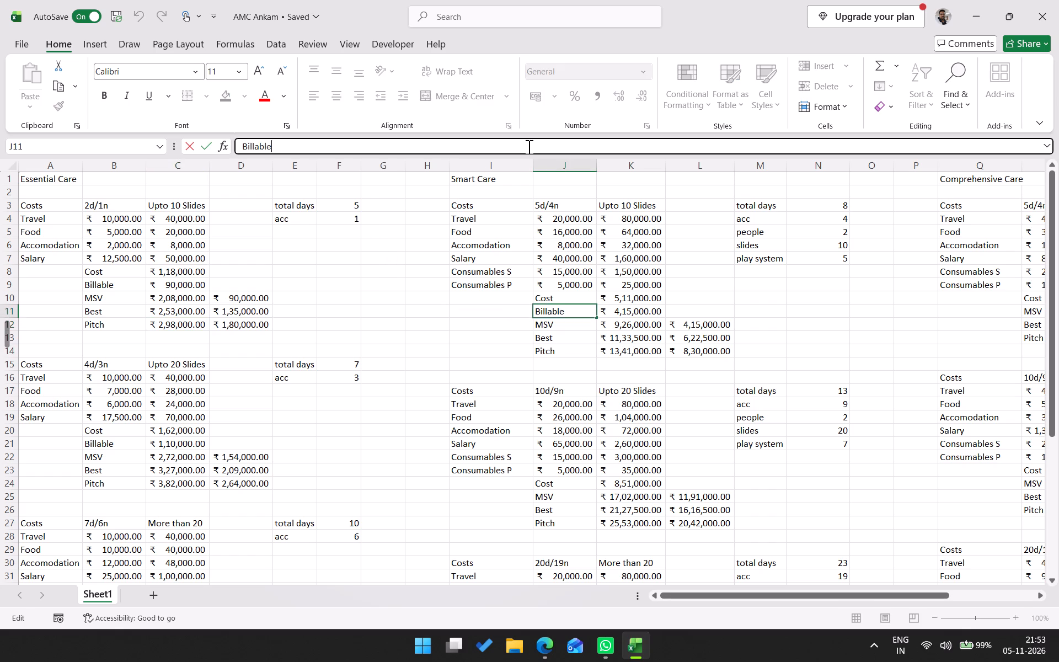
left_click(618, 308)
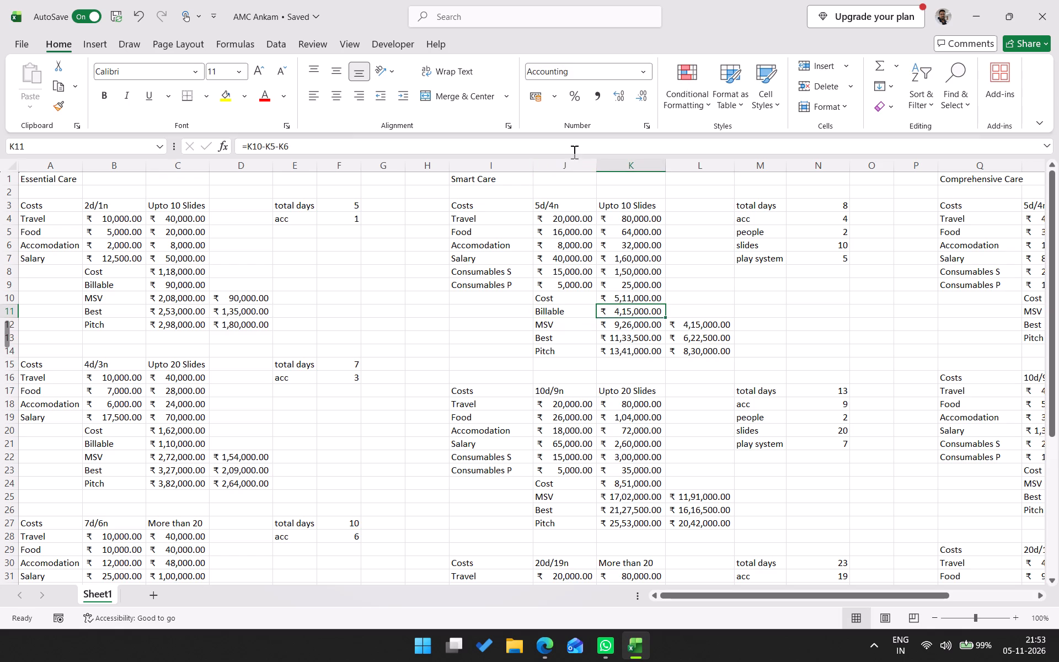
left_click(574, 150)
key("Escape")
left_click(171, 282)
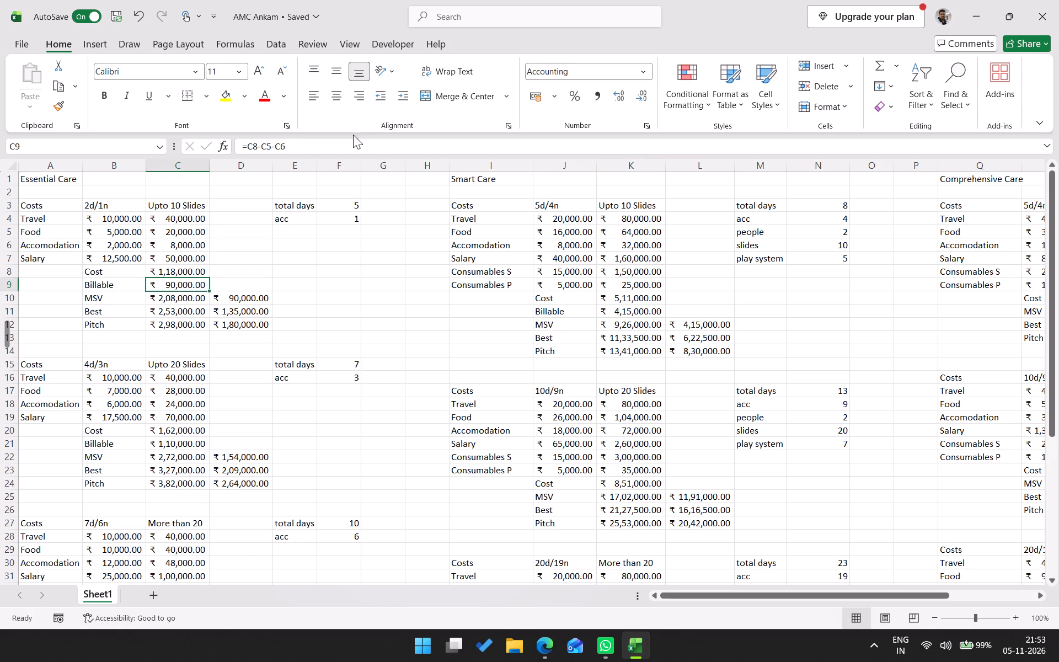
left_click(348, 140)
key("Escape")
left_click(631, 309)
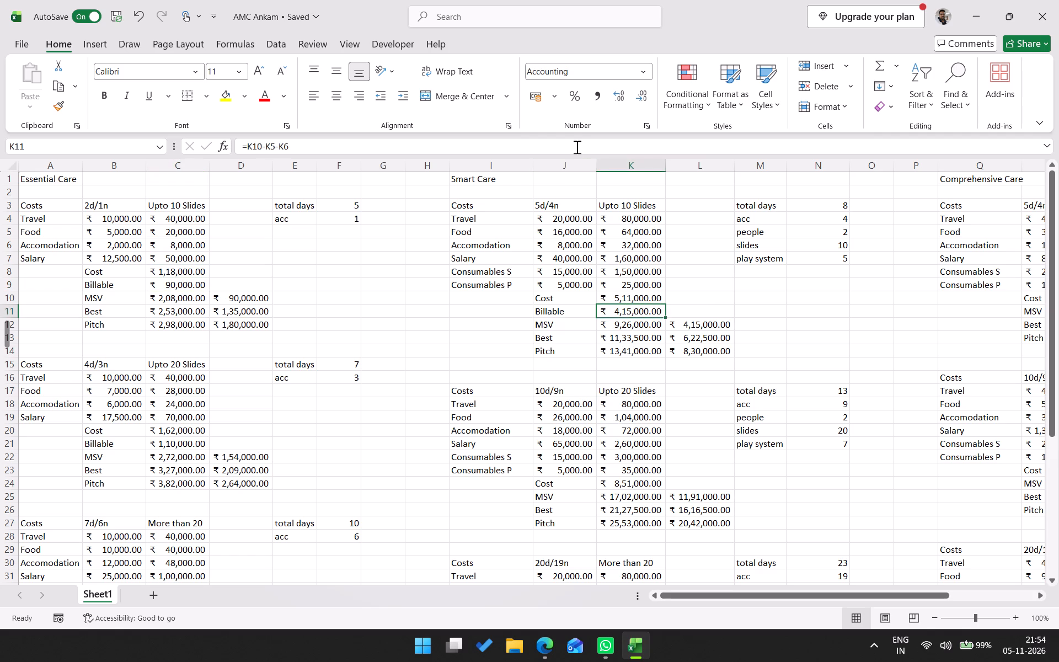
left_click(576, 146)
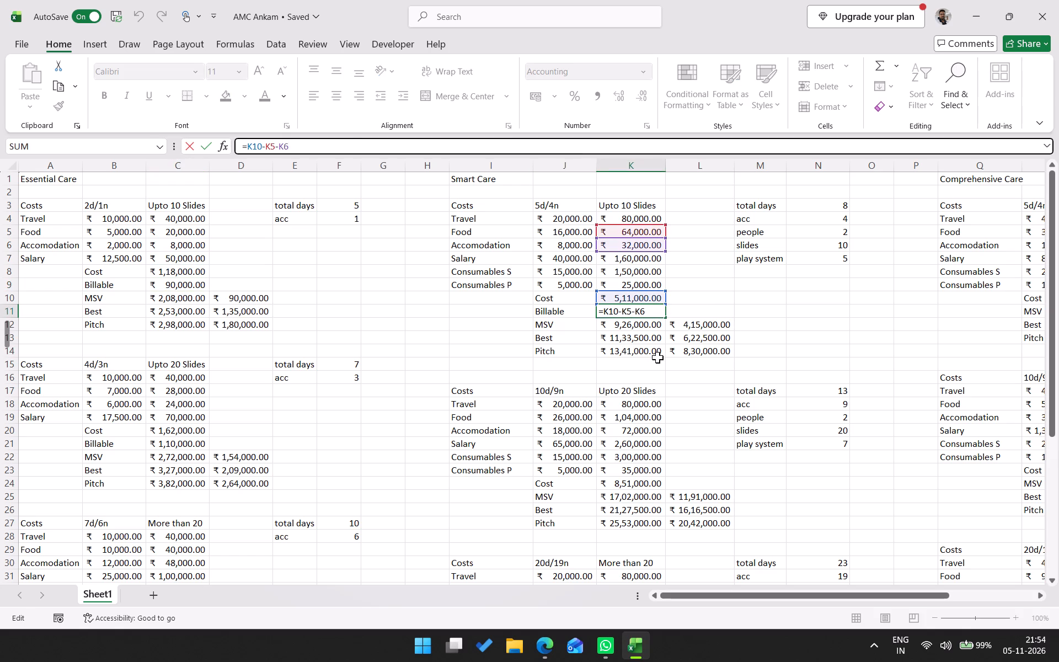
key("Escape")
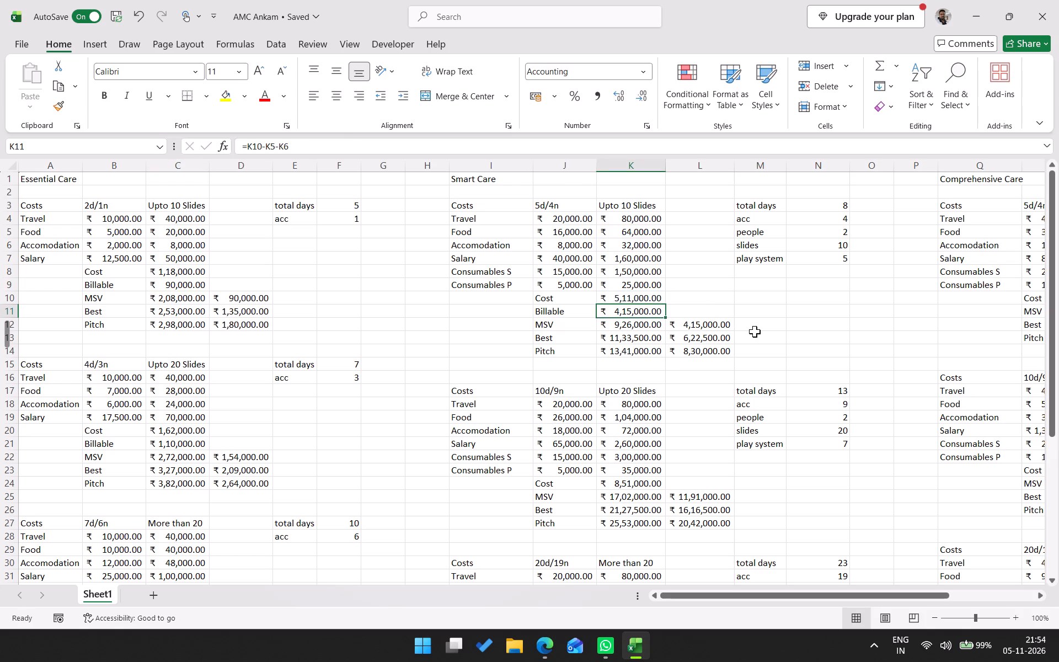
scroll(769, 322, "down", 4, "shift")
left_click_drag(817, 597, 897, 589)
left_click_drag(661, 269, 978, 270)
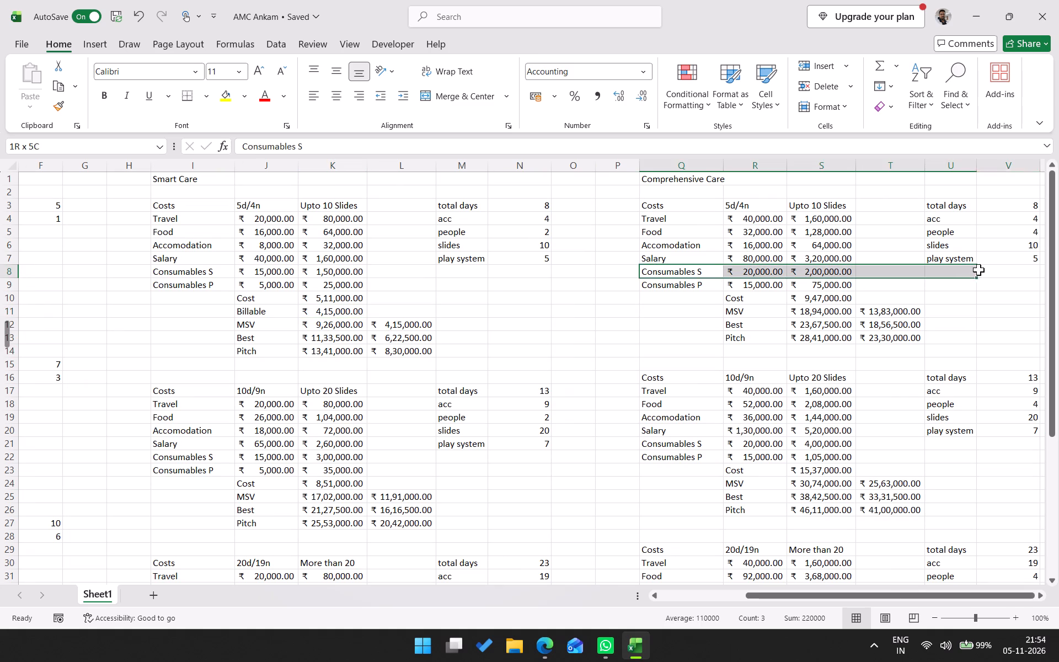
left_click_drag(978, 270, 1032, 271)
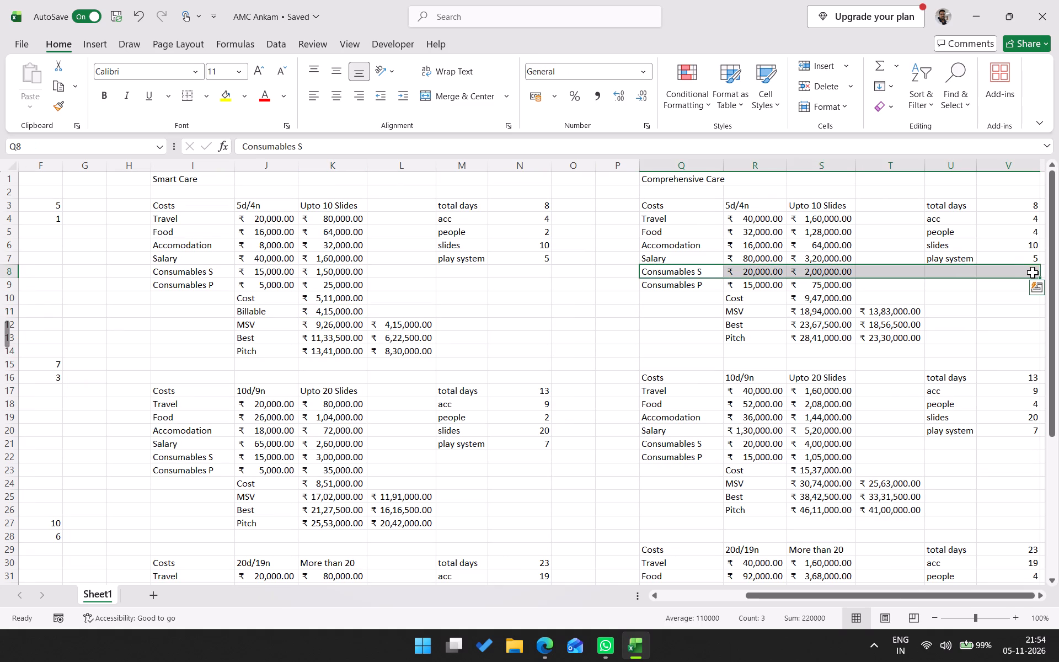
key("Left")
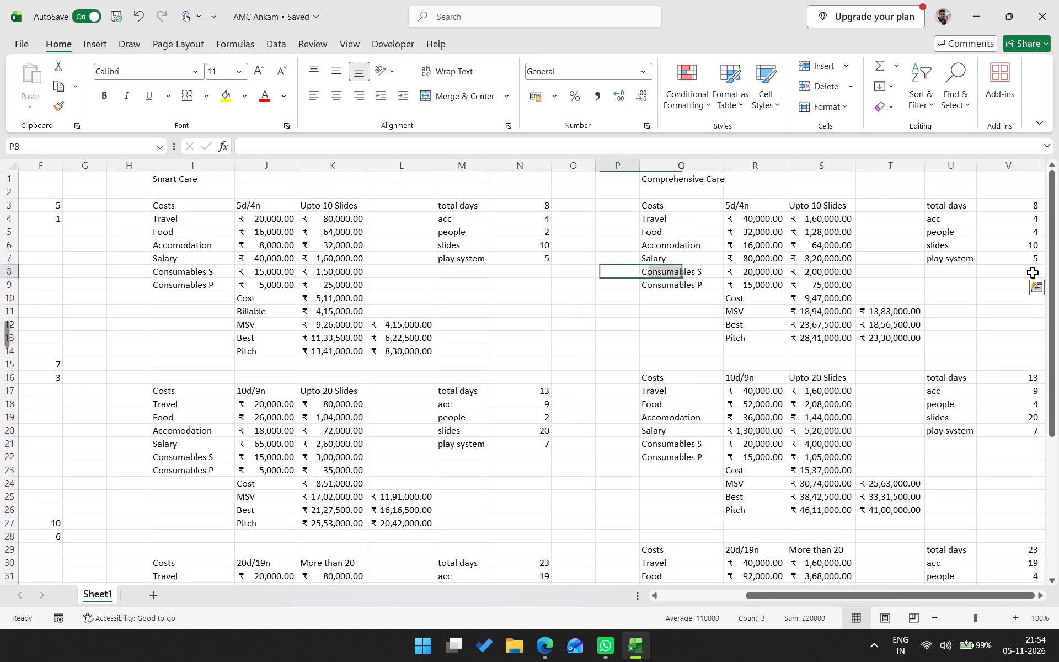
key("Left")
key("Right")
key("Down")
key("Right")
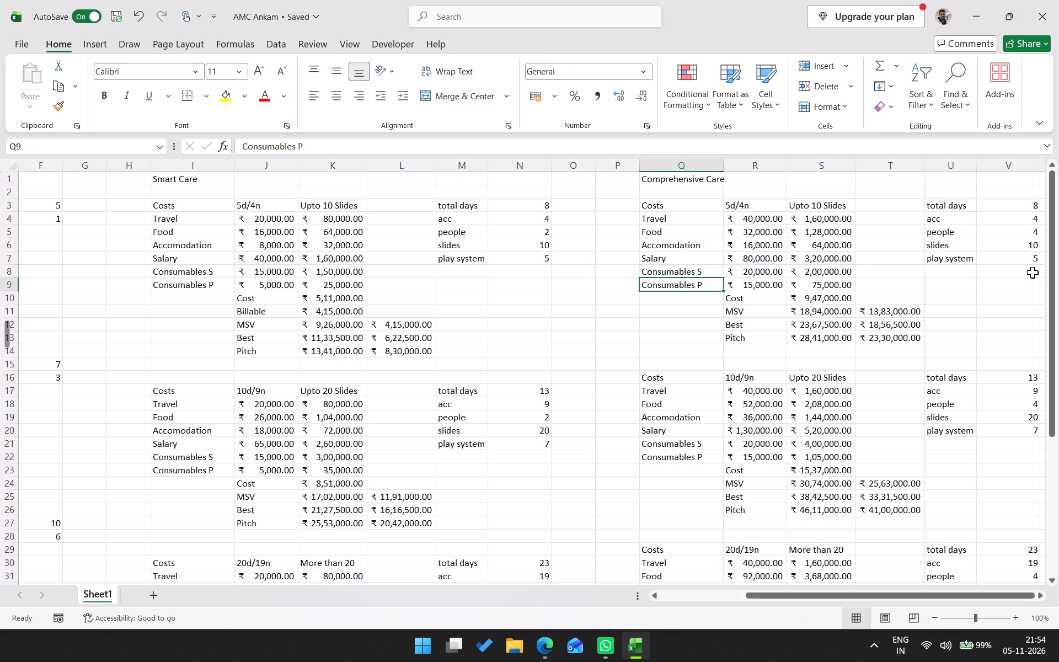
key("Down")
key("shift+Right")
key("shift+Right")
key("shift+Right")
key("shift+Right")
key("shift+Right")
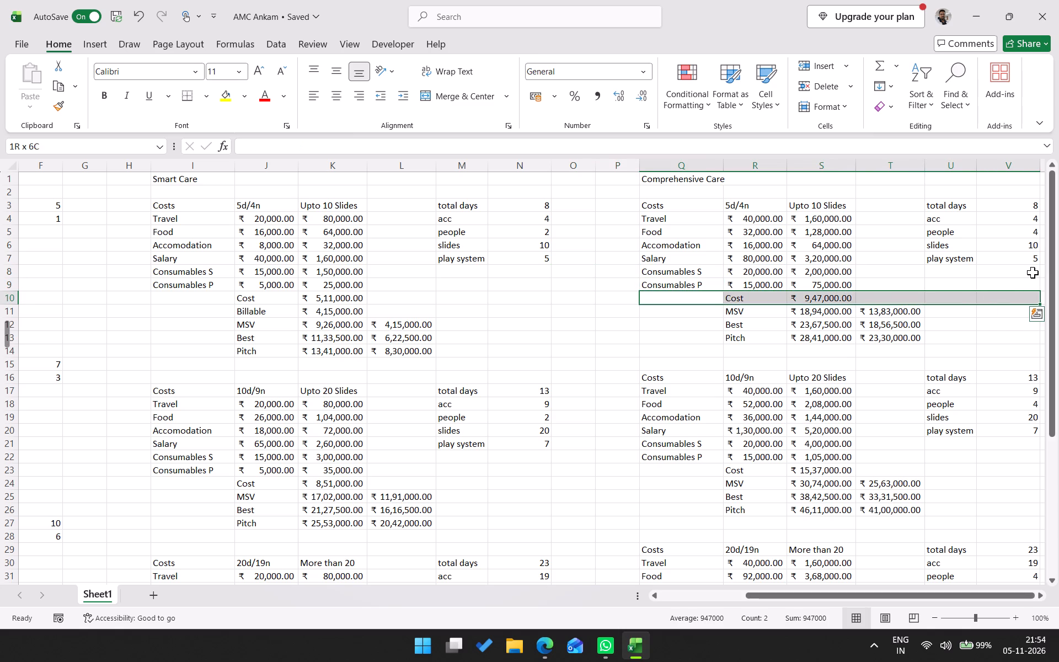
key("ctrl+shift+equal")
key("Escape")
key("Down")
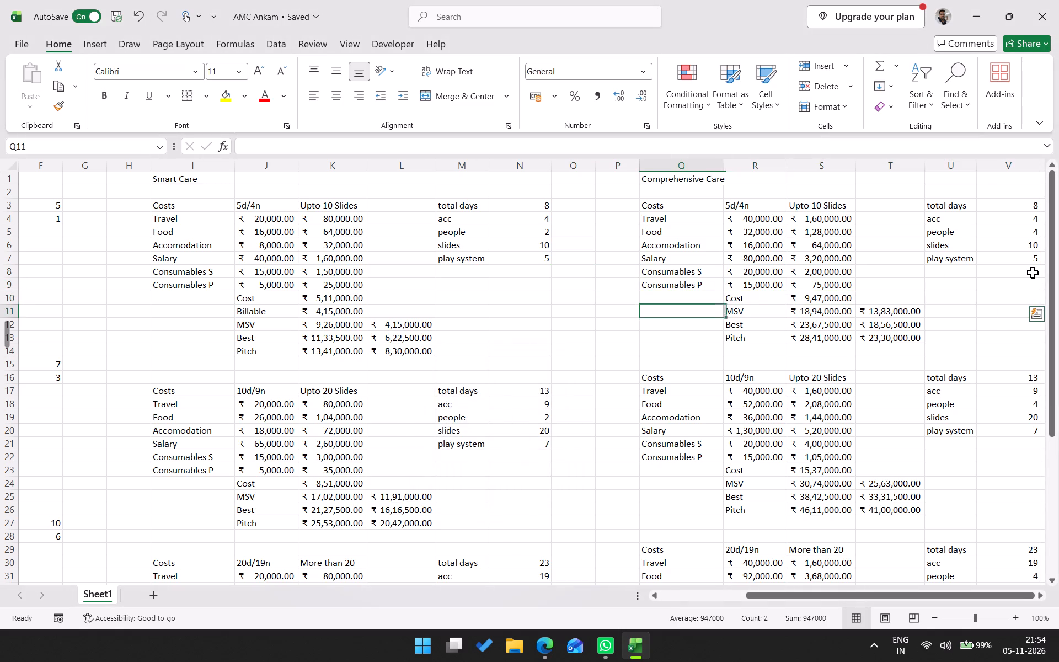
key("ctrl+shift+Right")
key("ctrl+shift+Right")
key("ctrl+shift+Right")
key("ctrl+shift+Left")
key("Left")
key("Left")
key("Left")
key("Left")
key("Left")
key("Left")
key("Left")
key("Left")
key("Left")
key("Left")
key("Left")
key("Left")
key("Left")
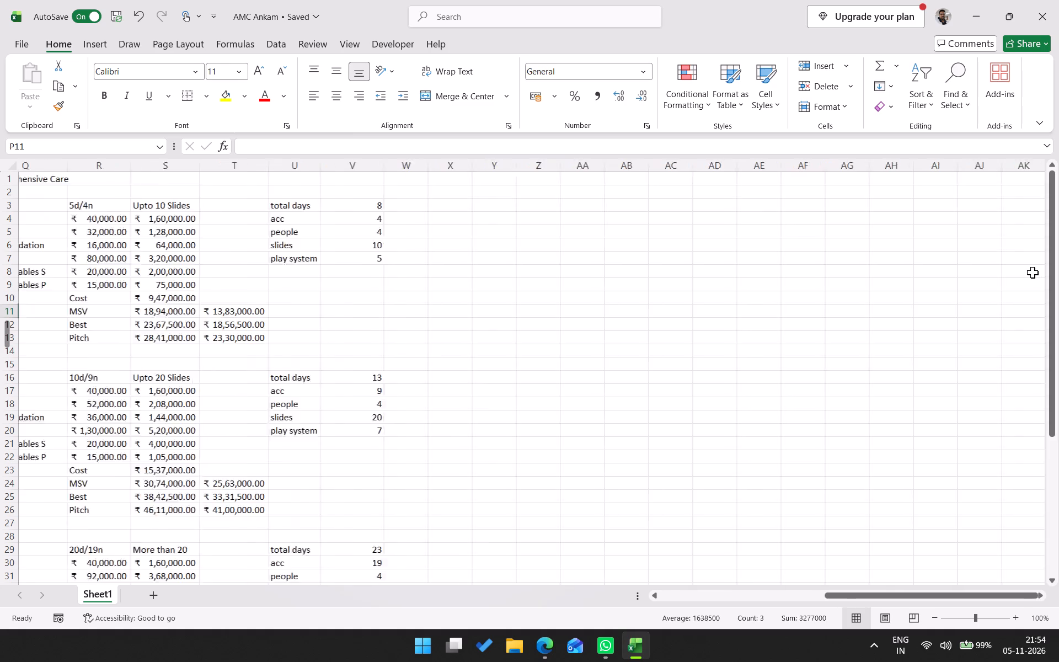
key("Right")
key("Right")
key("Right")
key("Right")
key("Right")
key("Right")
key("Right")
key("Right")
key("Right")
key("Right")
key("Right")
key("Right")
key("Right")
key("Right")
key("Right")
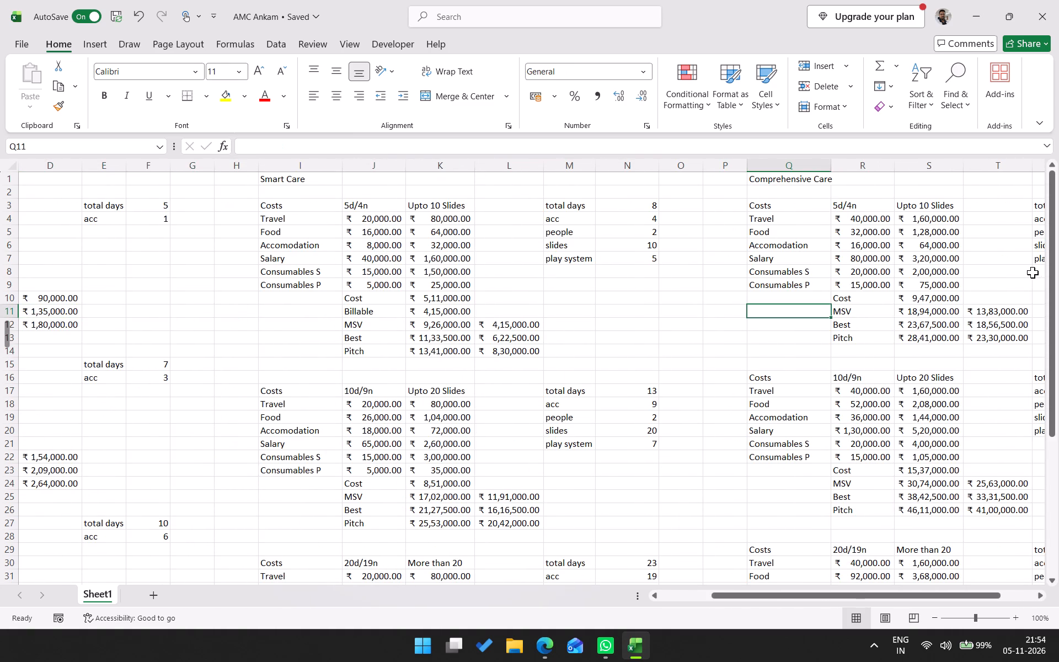
Insert blank cells at Q11:V11 above the MSV row of the Comprehensive Care Upto 10 Slides block, shifting the existing cells down.
key("shift+Right")
key("shift+Right")
key("shift+Right")
key("shift+Right")
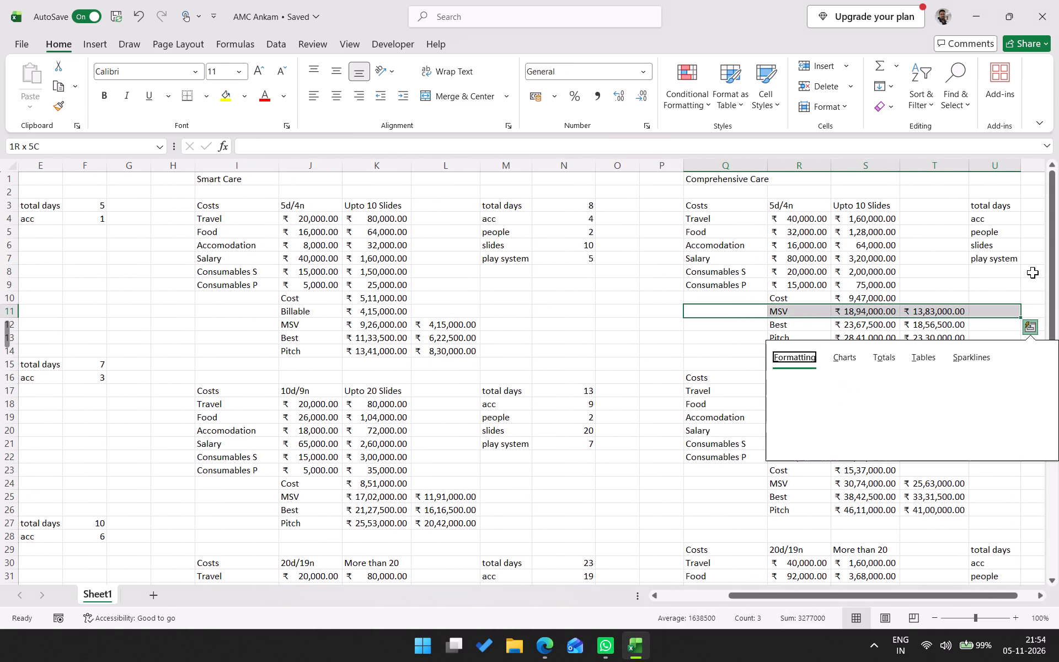
key("shift+Left")
key("Right")
key("Escape")
key("Right")
key("Right")
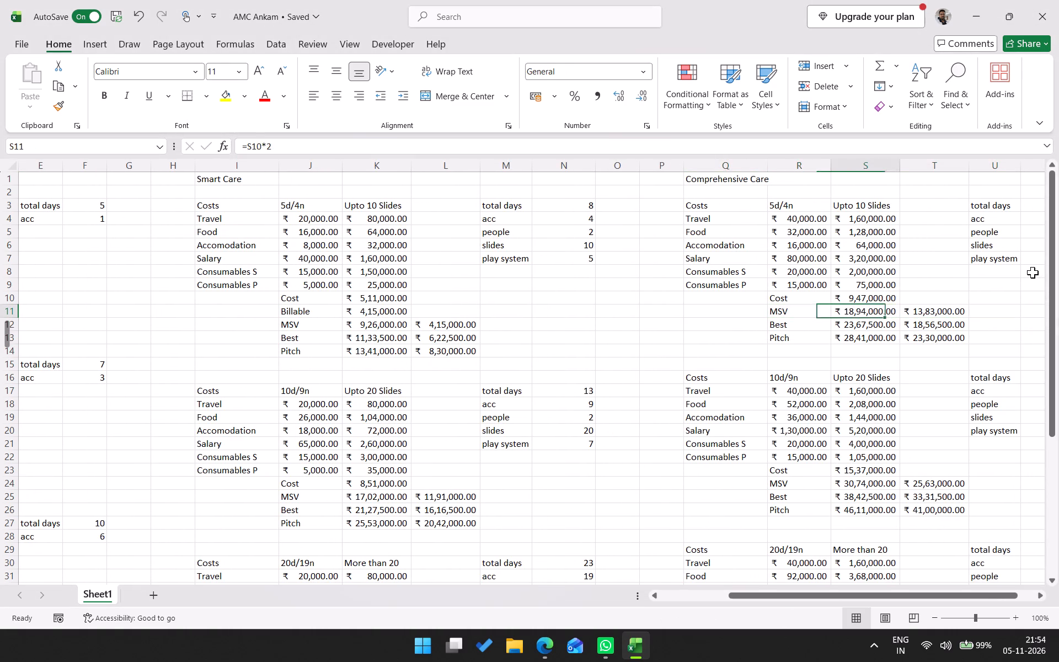
key("Left")
key("Left")
key("shift+Right")
key("shift+Right")
key("shift+Right")
key("shift+Right")
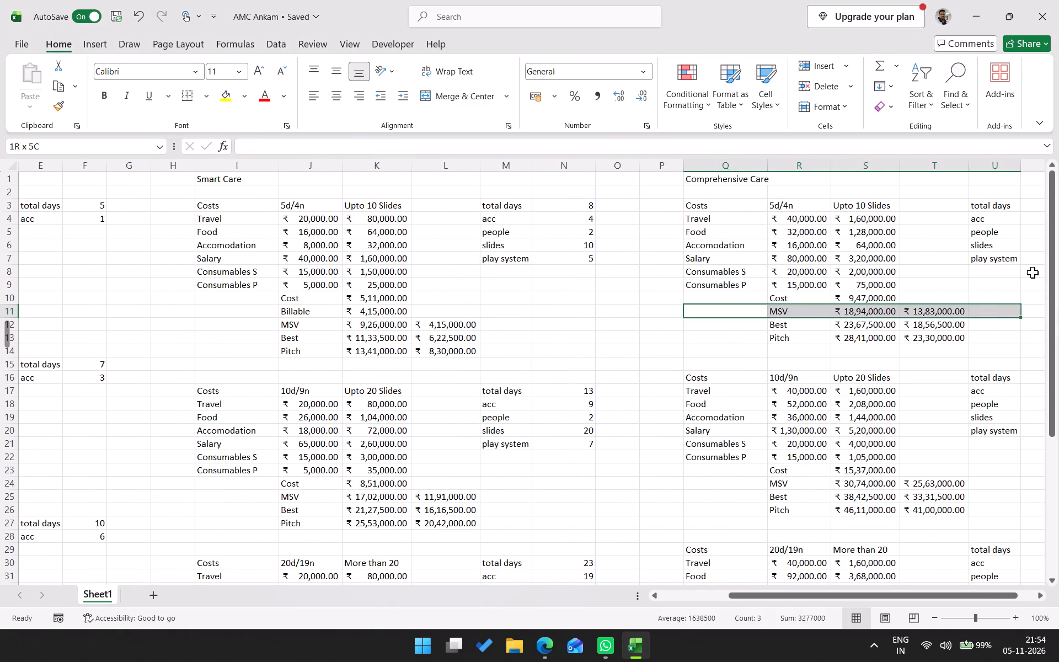
key("shift+Right")
key("shift+Right")
key("shift+Left")
key("ctrl+shift+equal")
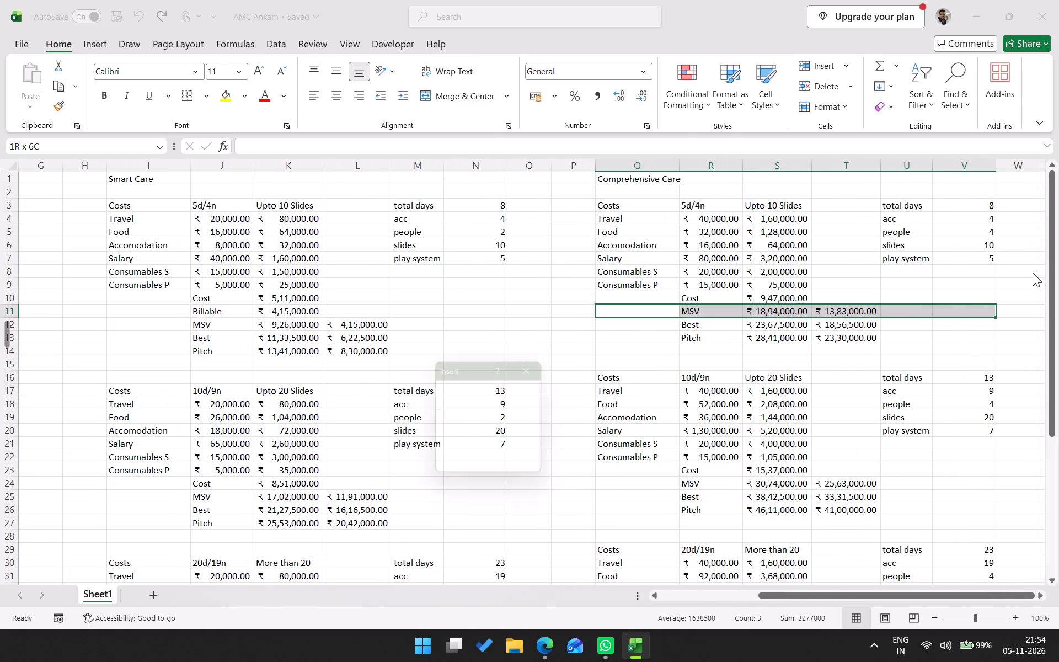
key("Down")
key("Return")
Insert blank cells at Q25:V25 above the MSV row of the Comprehensive Care Upto 20 Slides block, shifting the existing cells down.
key("Down")
key("Down")
key("Down")
key("Down")
key("Down")
key("Down")
key("Down")
key("Down")
key("Down")
key("Down")
key("Down")
key("Down")
key("Down")
key("Down")
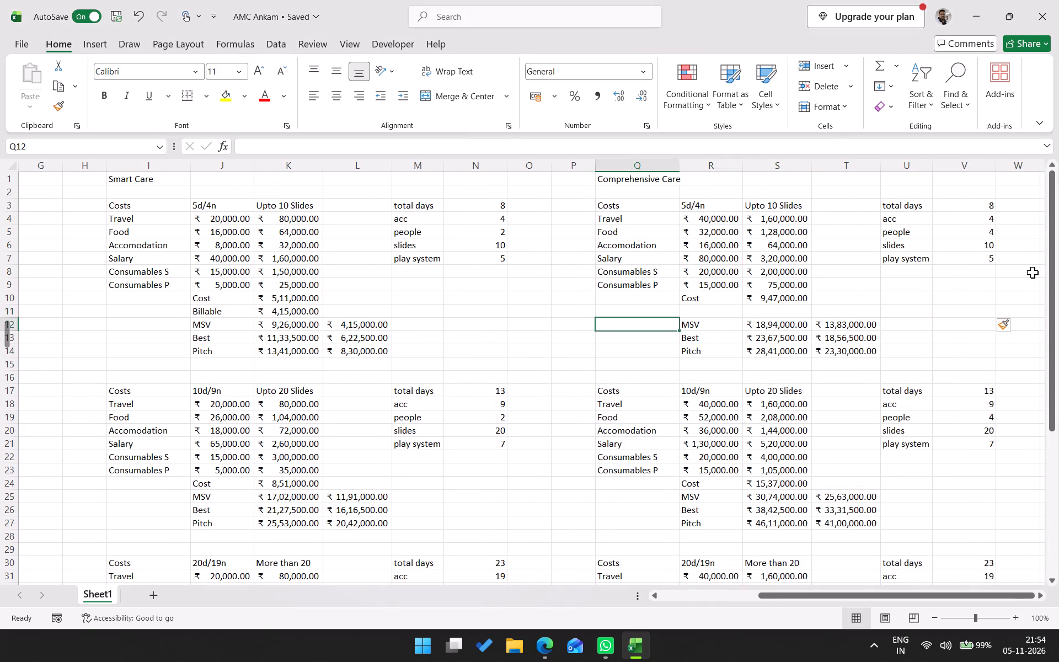
key("shift+Right")
key("shift+Right")
key("shift+Right")
key("shift+Right")
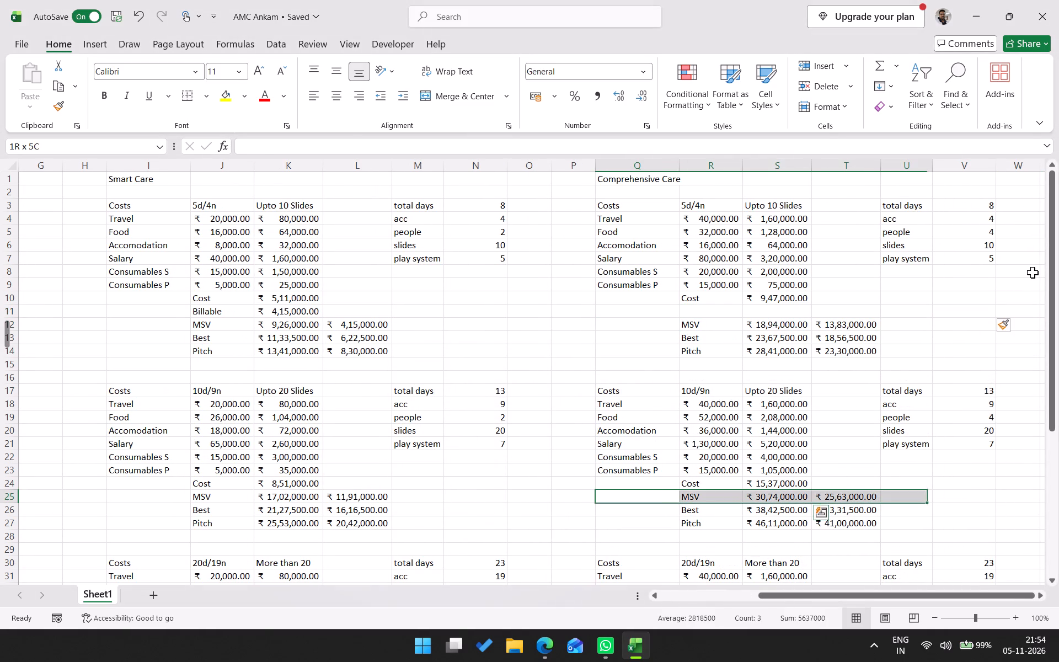
key("shift+Right")
key("ctrl+shift+equal")
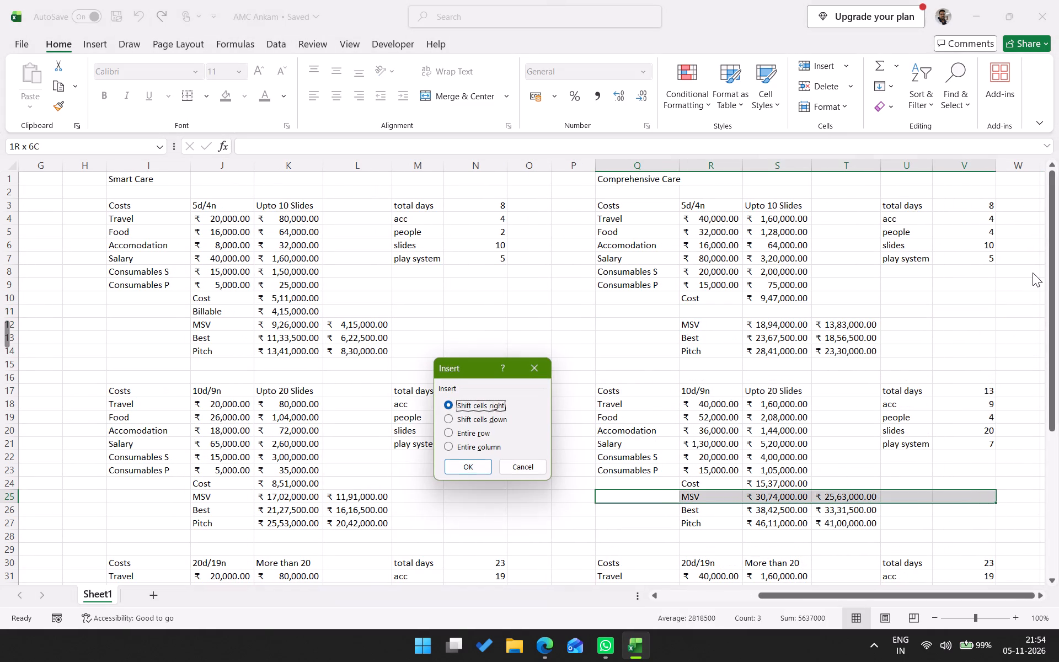
key("Down")
key("Return")
Insert blank cells at Q39:V39 above the MSV row of the Comprehensive Care More than 20 block, shifting the existing cells down.
key("Down")
key("Down")
key("Down")
key("Down")
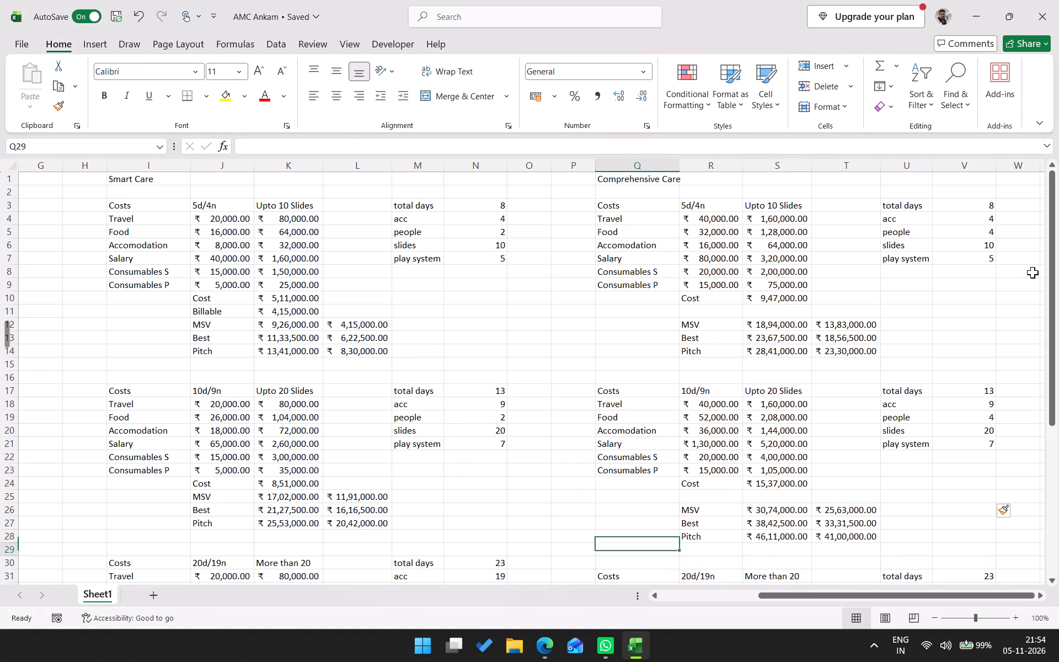
key("Down")
key("Down")
key("Down")
key("Down")
key("Down")
key("Down")
key("Down")
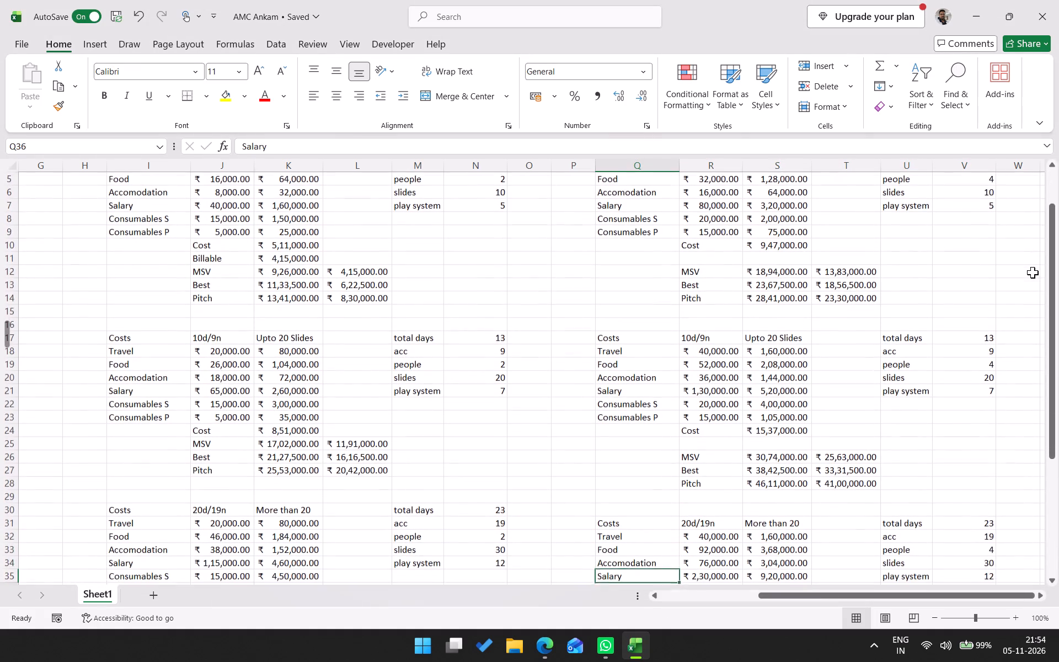
key("Down")
key("Down")
key("Down")
key("shift+Right")
key("shift+Right")
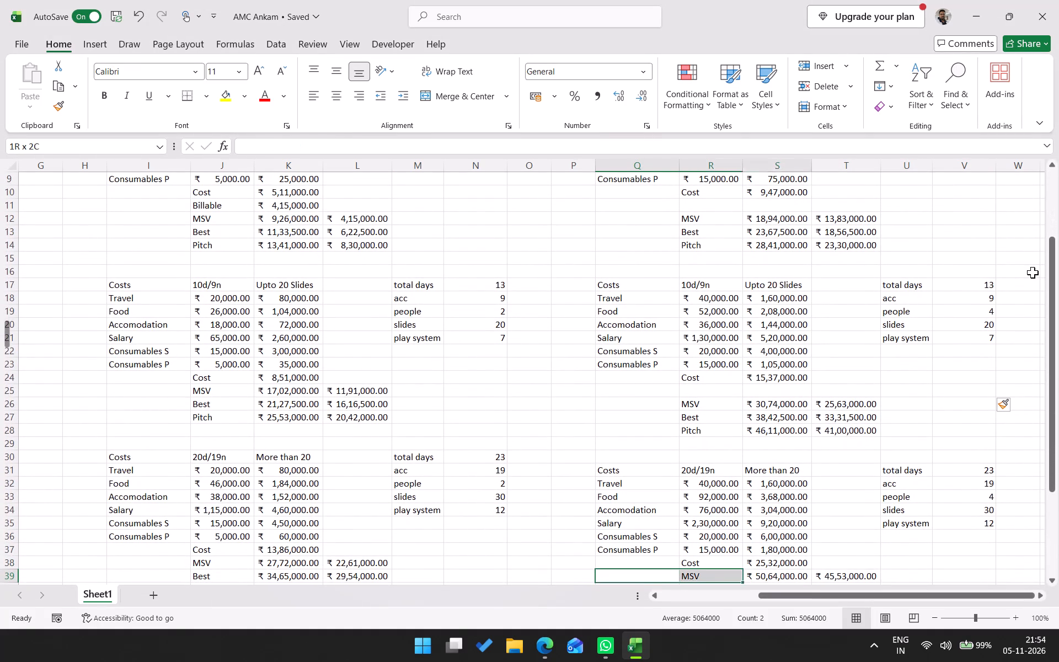
key("shift+Right")
key("shift+Right")
key("shift+Right")
key("ctrl+shift+equal")
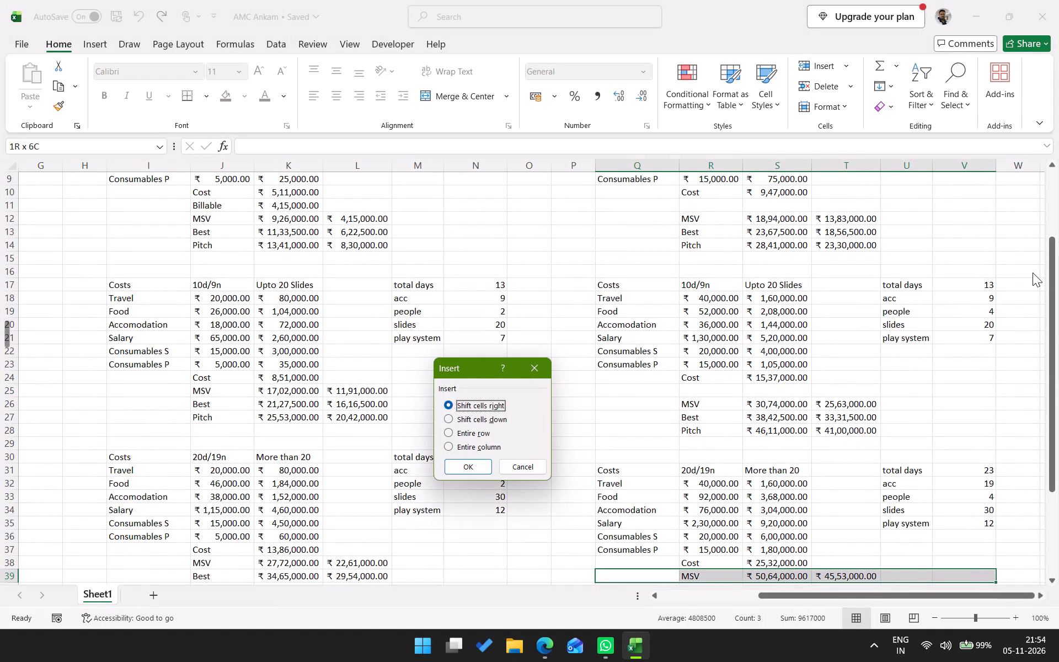
key("Down")
key("Return")
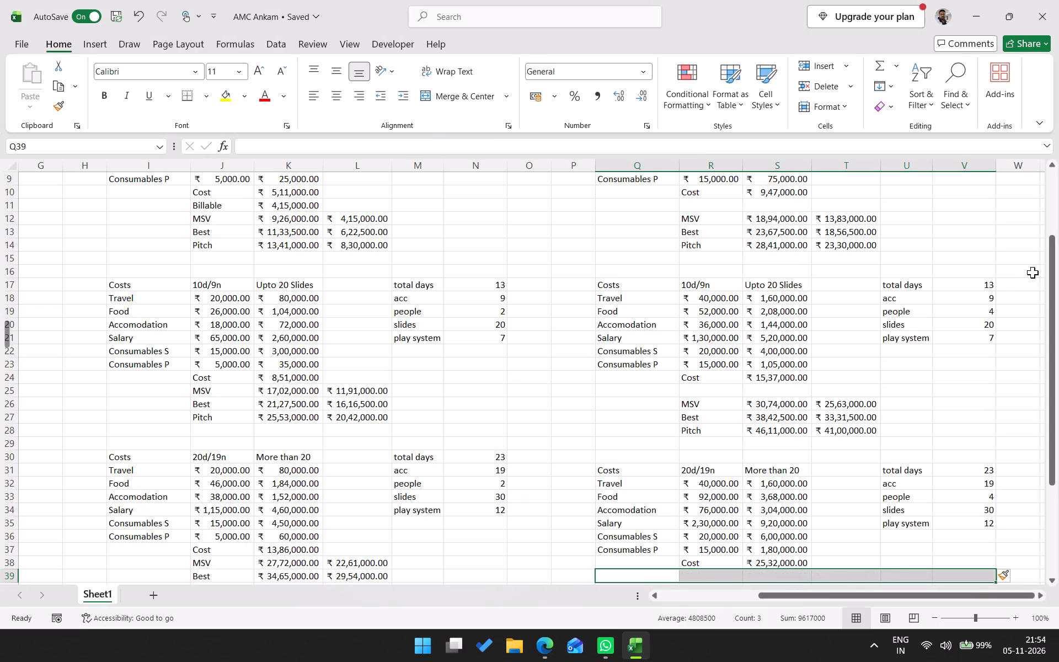
Copy the Smart Care Billable label and formula from J11:K11 into R11:S11 of the Comprehensive Care Upto 10 Slides block.
scroll(730, 417, "up", 5)
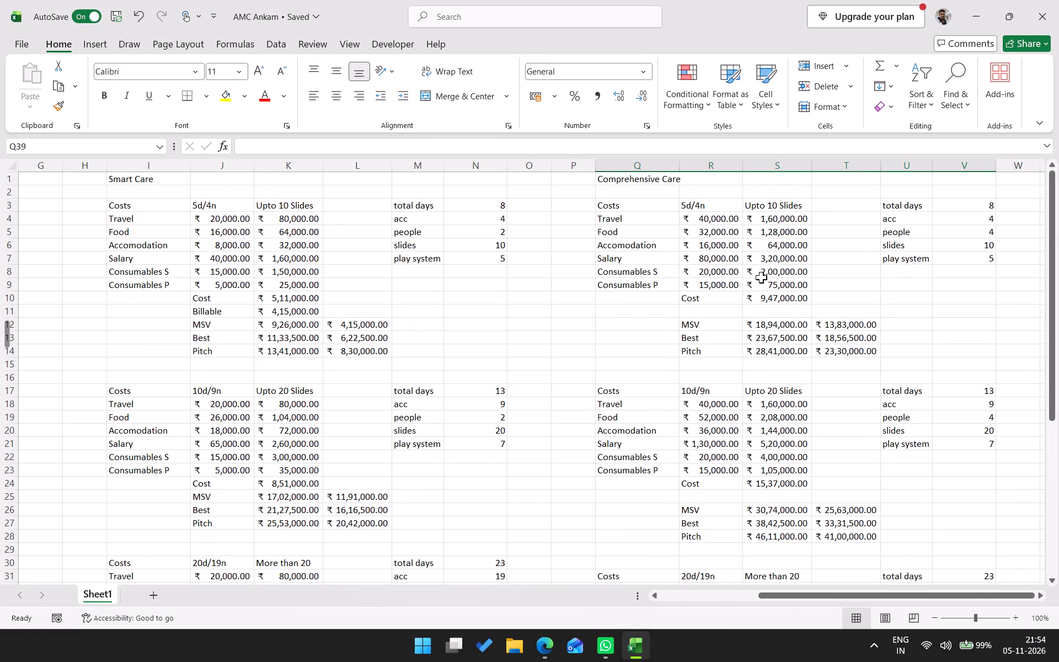
left_click_drag(223, 311, 293, 306)
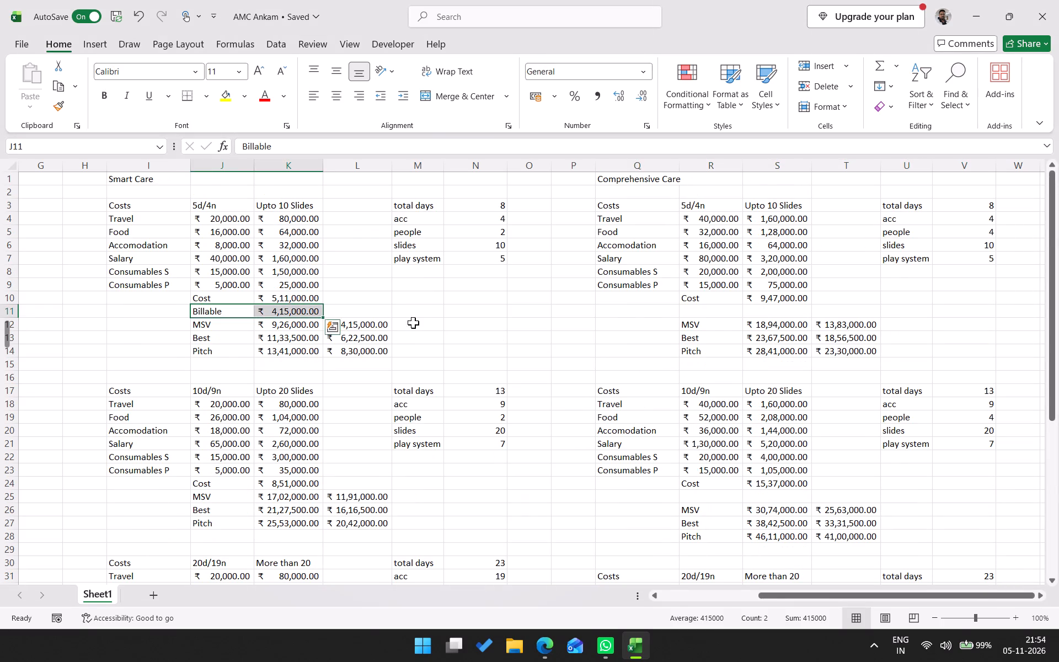
key("ctrl+c")
left_click(703, 311)
key("ctrl+v")
left_click(703, 311, "ctrl")
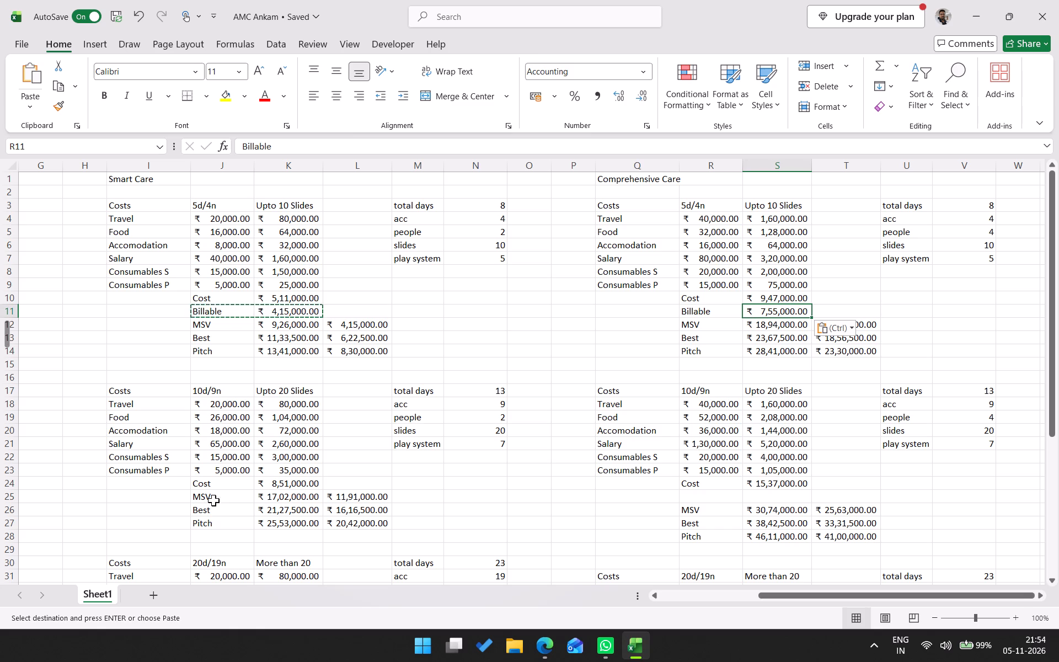
Insert blank cells at I25:N25 above the MSV row of the Smart Care Upto 20 Slides block, shifting the existing cells down.
scroll(225, 482, "down", 1)
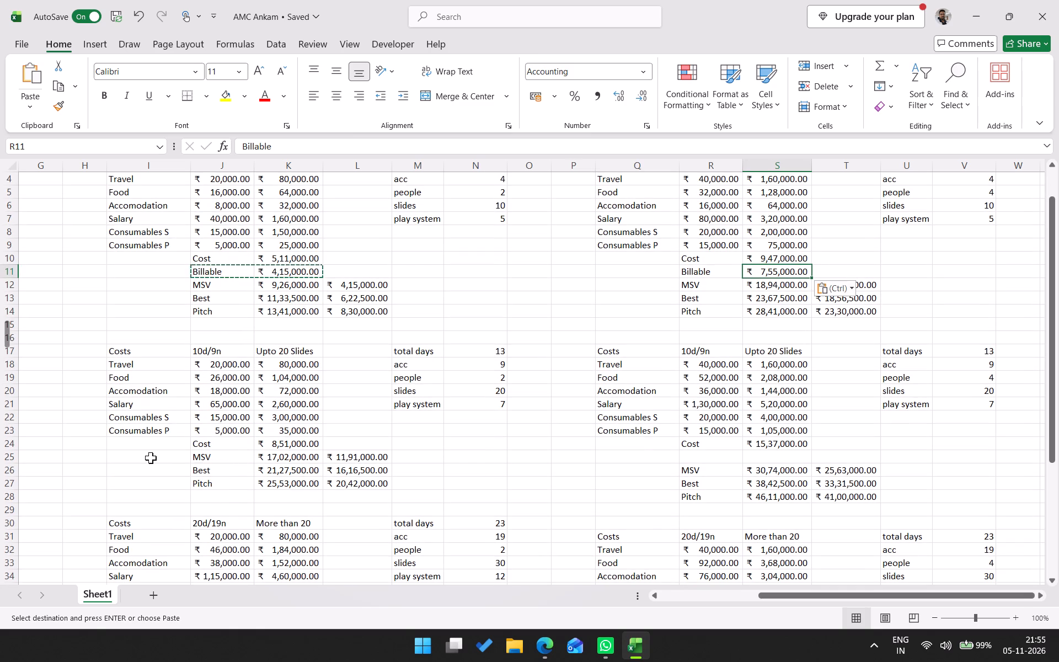
left_click_drag(151, 458, 484, 461)
key("ctrl+shift+equal")
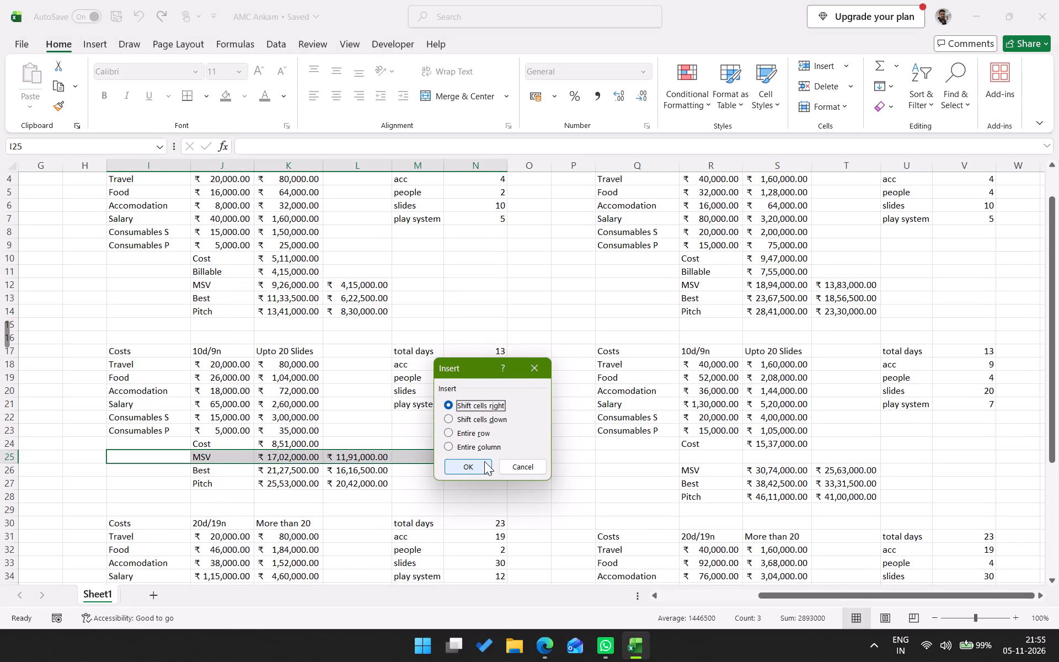
key("Down")
key("Return")
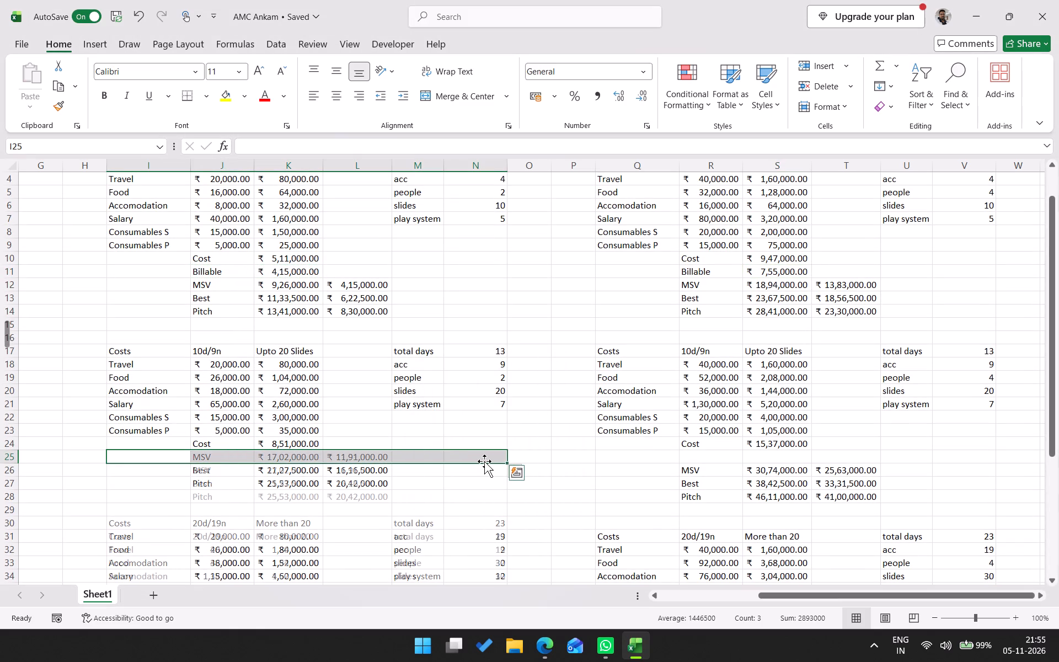
Insert blank cells at I39:N39 above the MSV row of the Smart Care More than 20 block, shifting the existing cells down.
scroll(333, 456, "down", 5)
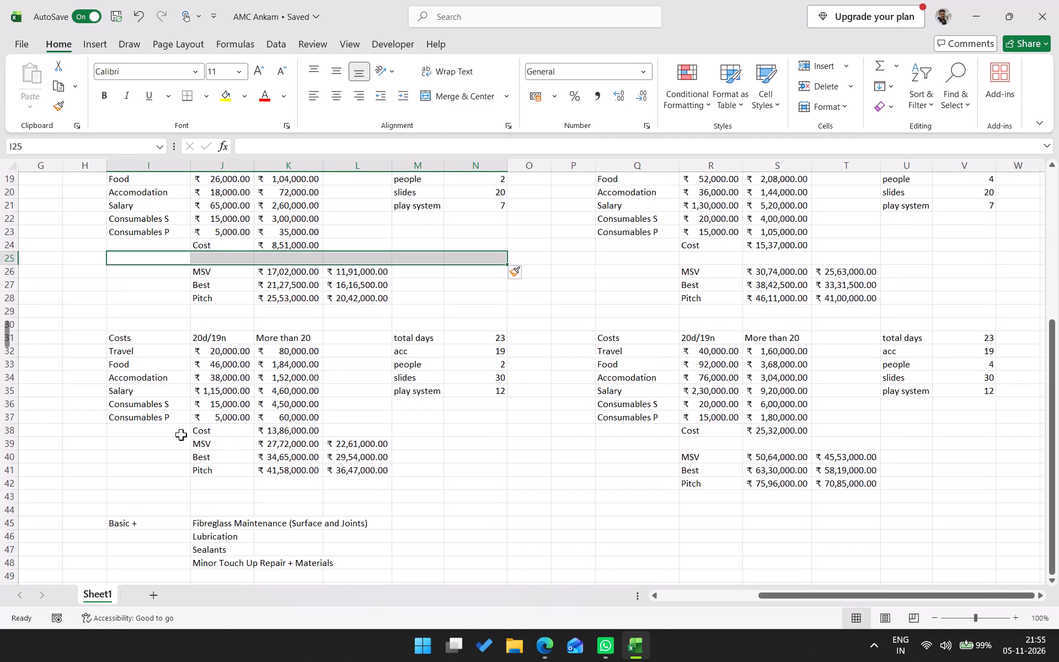
left_click_drag(143, 447, 506, 444)
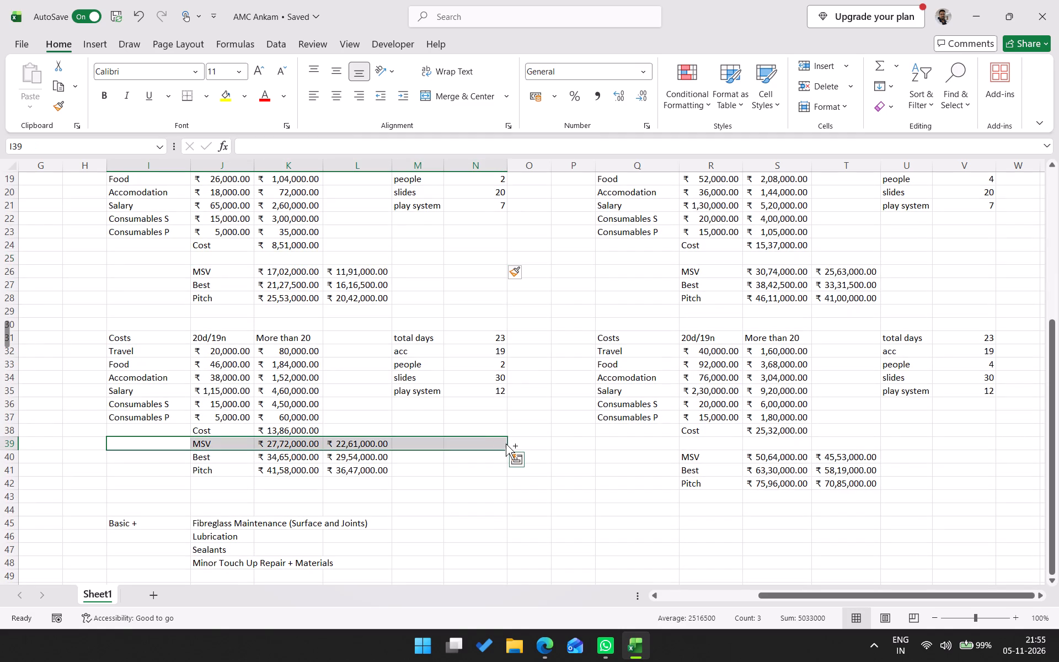
key("ctrl+shift+equal")
key("Down")
key("Return")
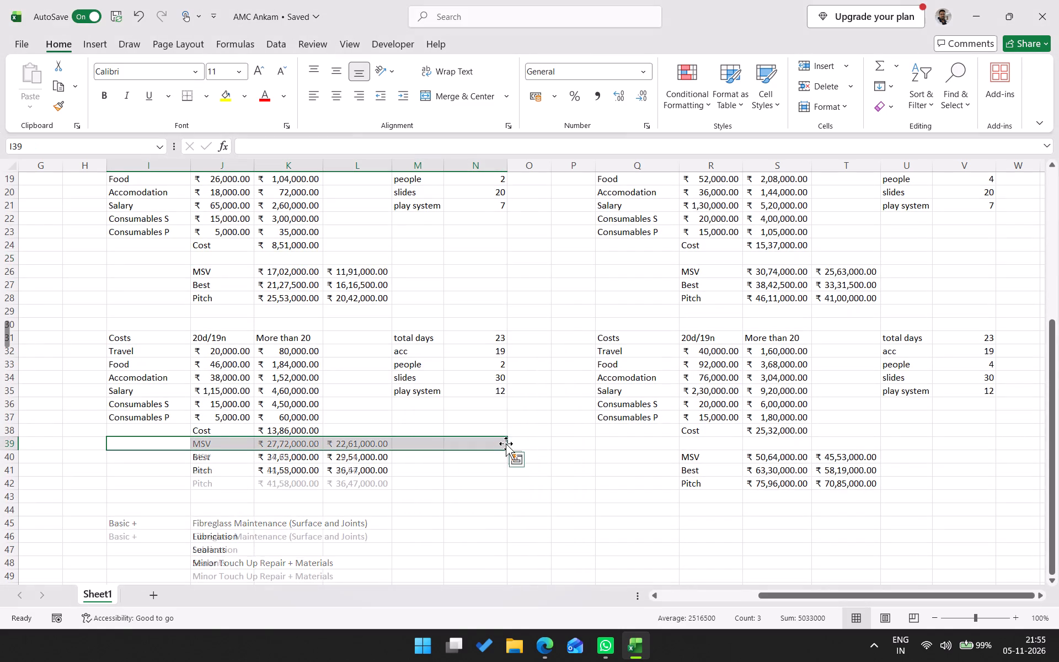
Copy the Billable label and formula from J11:K11 into J25:K25 and J39:K39 of the other two Smart Care blocks.
scroll(232, 346, "up", 4)
scroll(253, 329, "down", 2)
scroll(216, 342, "up", 1)
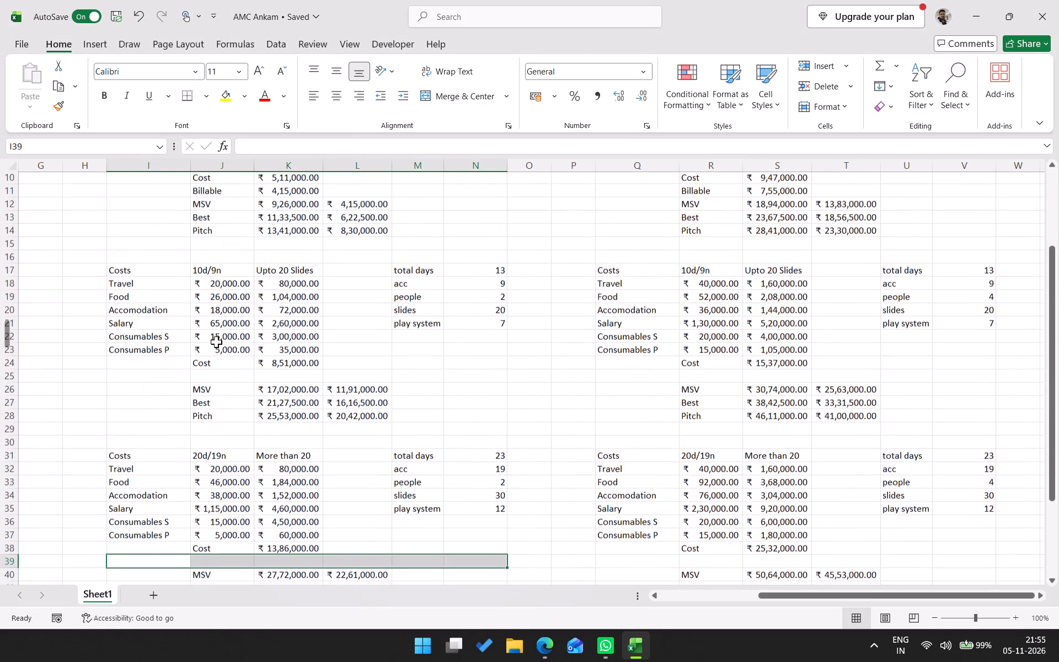
left_click_drag(206, 194, 322, 194)
key("ctrl+c")
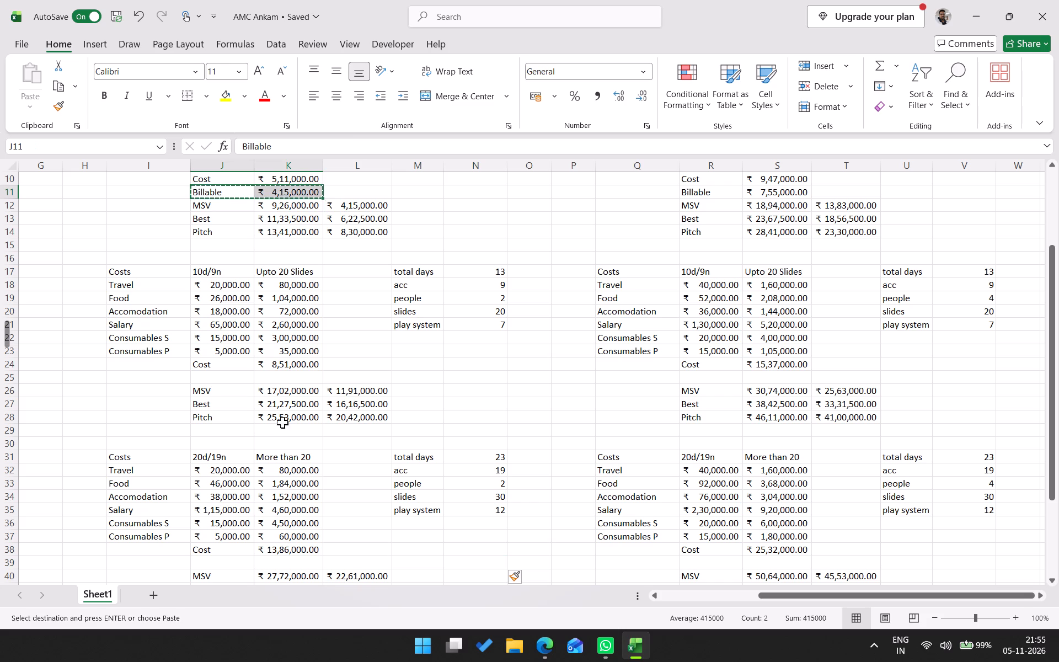
left_click(227, 376)
key("ctrl+v")
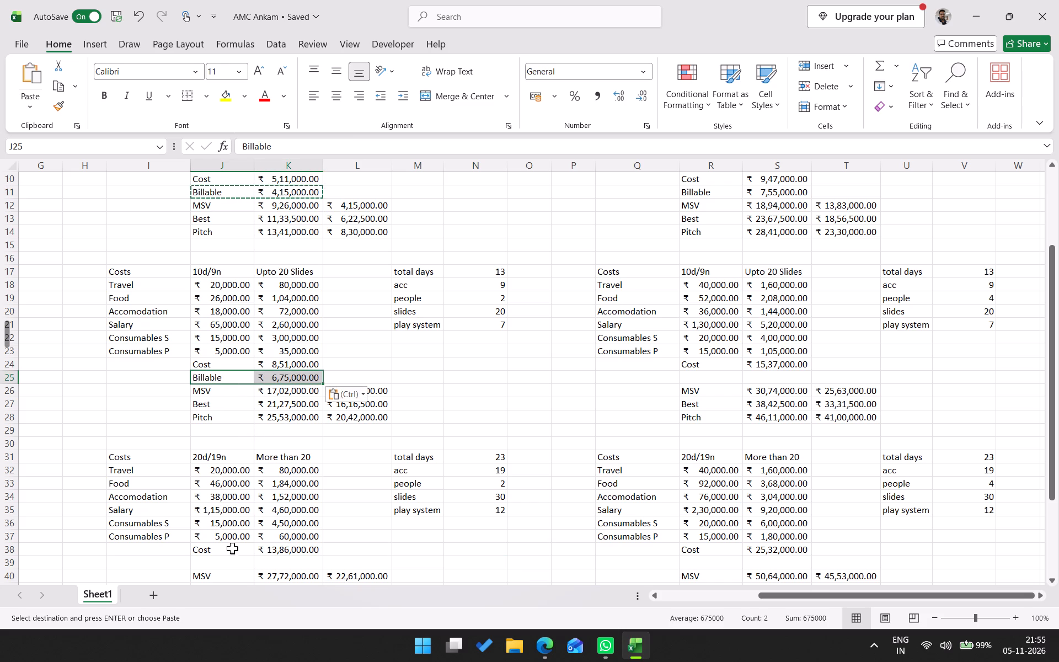
left_click(231, 562)
key("ctrl+v")
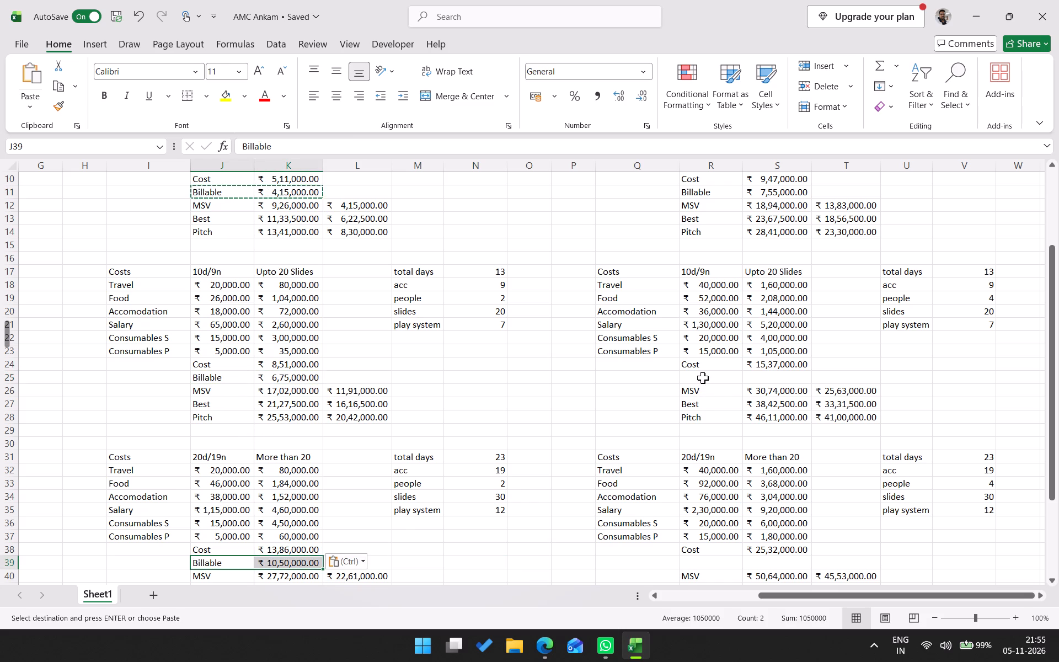
Paste the copied Billable label and formula into R25:S25 and R39:S39 of the Comprehensive Care Upto 20 Slides and More than 20 blocks.
left_click(703, 378)
key("ctrl+v")
left_click(704, 566)
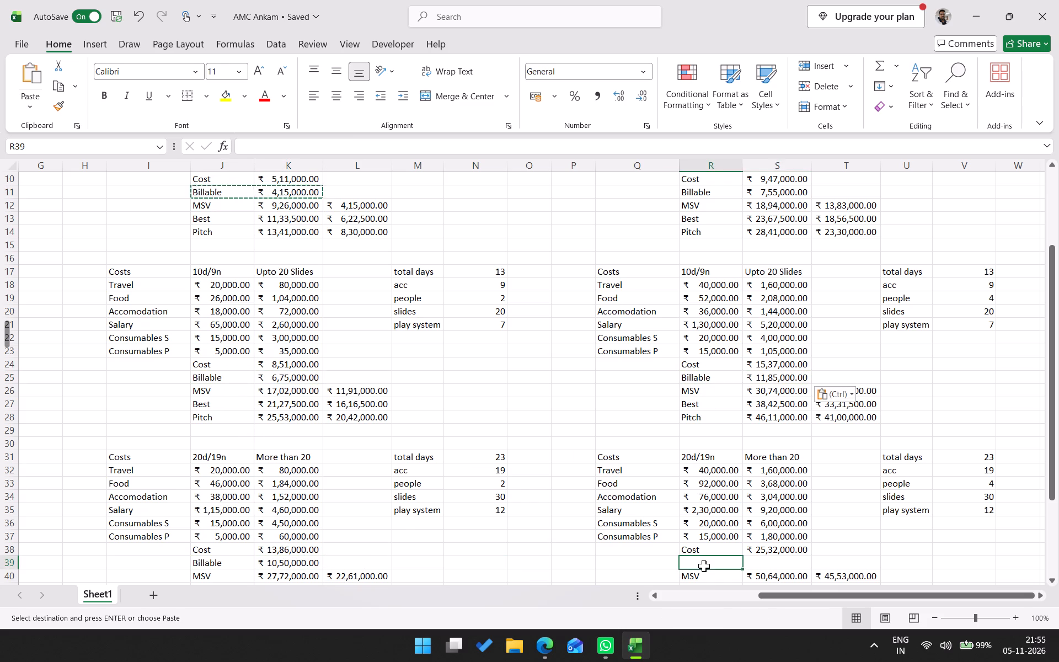
key("ctrl+v")
scroll(700, 460, "down", 2)
key("Escape")
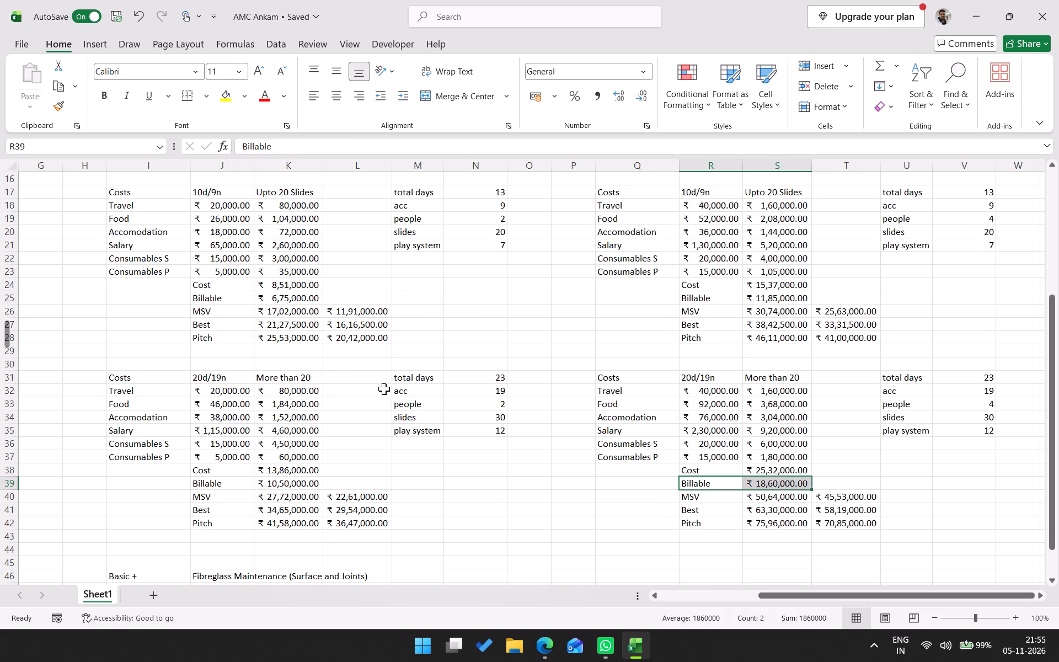
Check the MSV formula in K12 of the Smart Care Upto 10 Slides block and copy it into K26 of the Upto 20 Slides block.
scroll(379, 389, "up", 1)
scroll(299, 385, "up", 3)
scroll(297, 309, "up", 2)
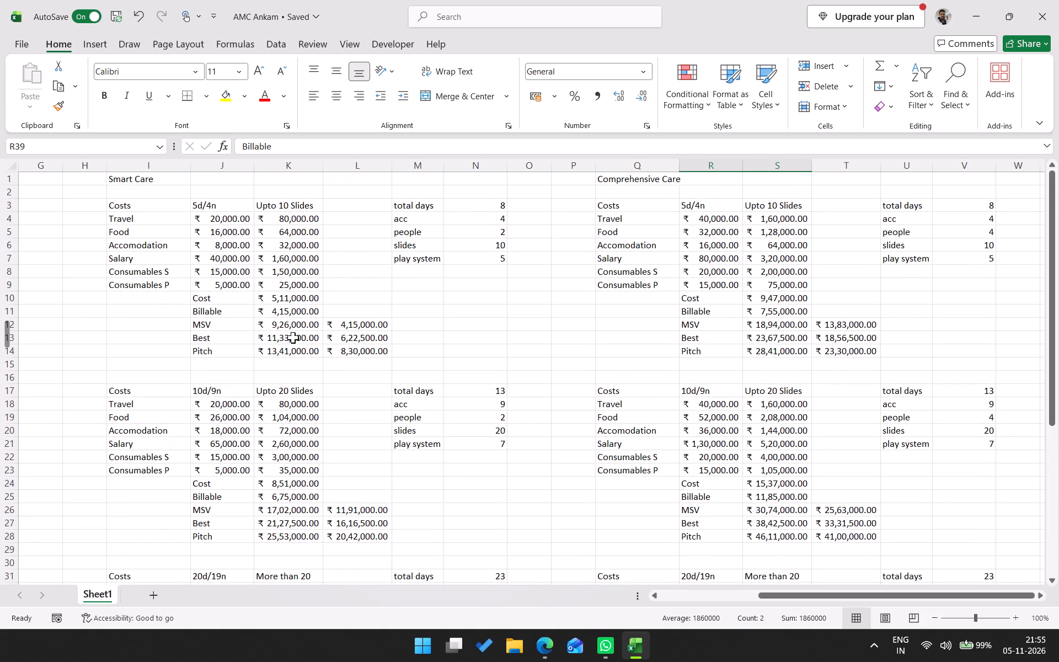
left_click(288, 325)
left_click(340, 138)
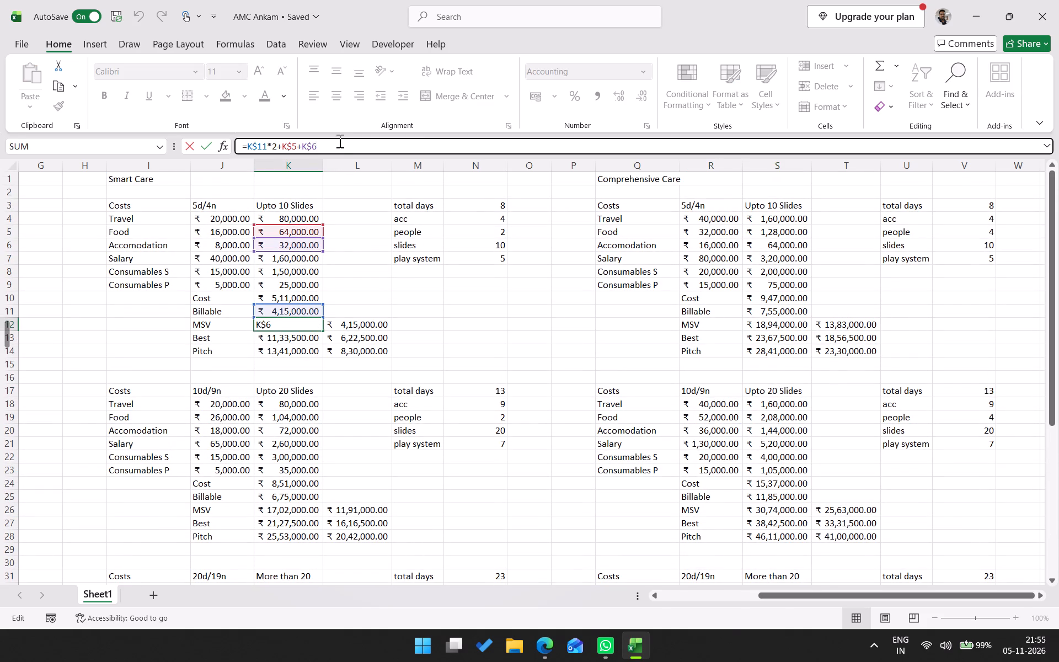
key("Escape")
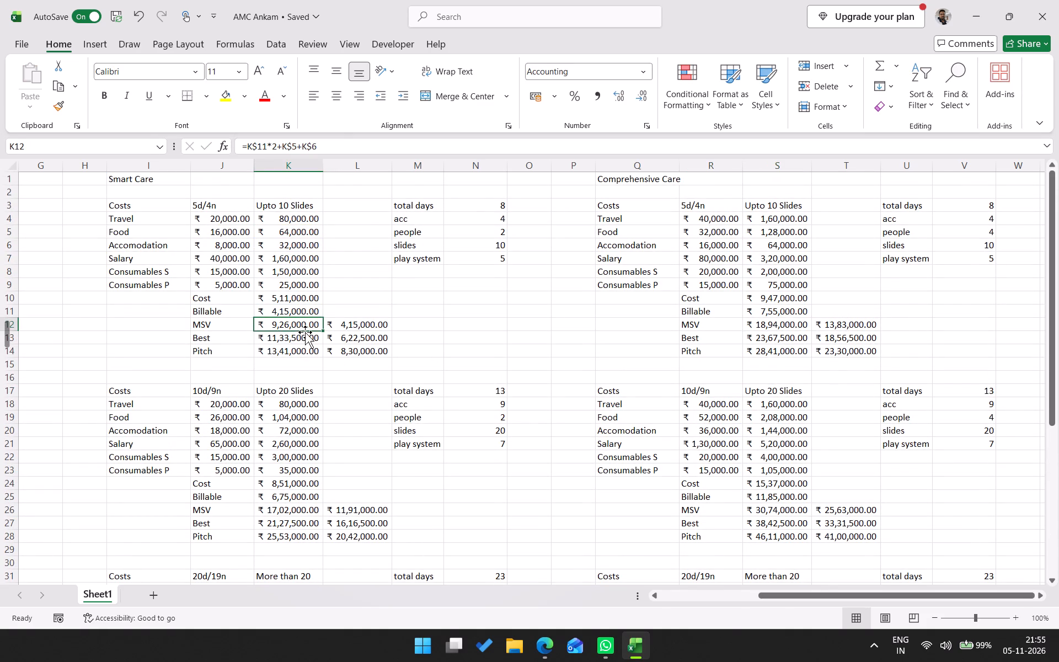
key("ctrl+c")
left_click(288, 510)
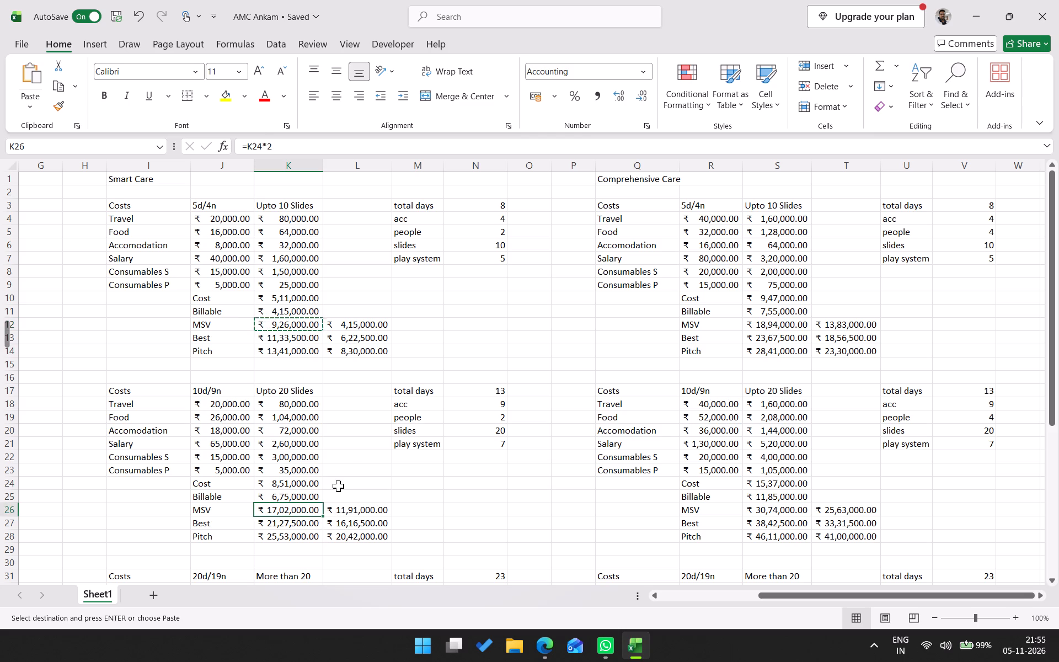
key("ctrl+v")
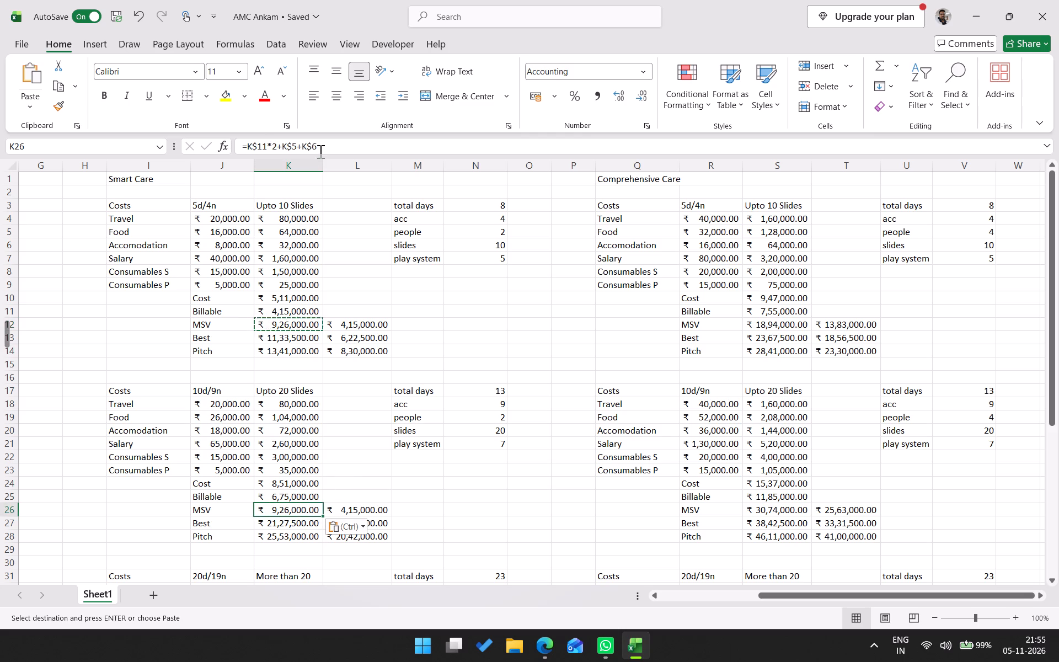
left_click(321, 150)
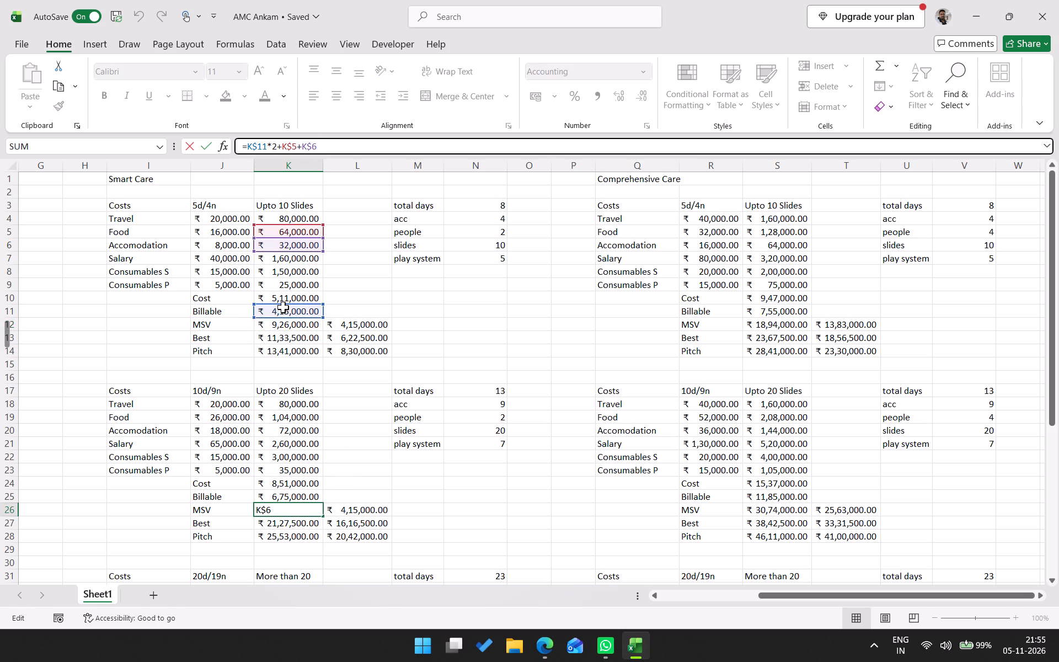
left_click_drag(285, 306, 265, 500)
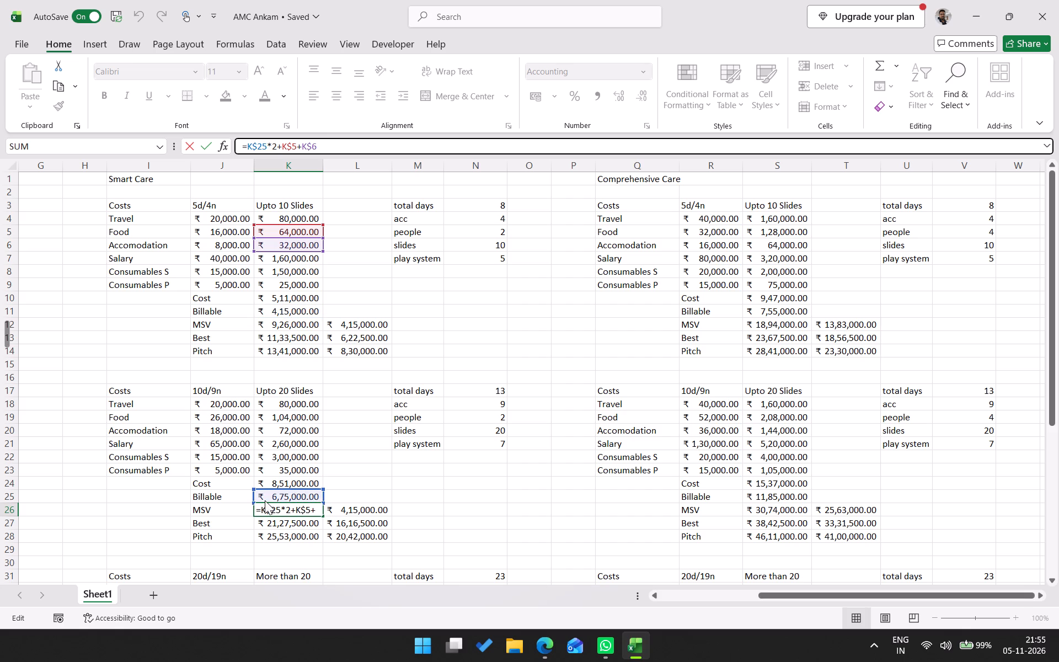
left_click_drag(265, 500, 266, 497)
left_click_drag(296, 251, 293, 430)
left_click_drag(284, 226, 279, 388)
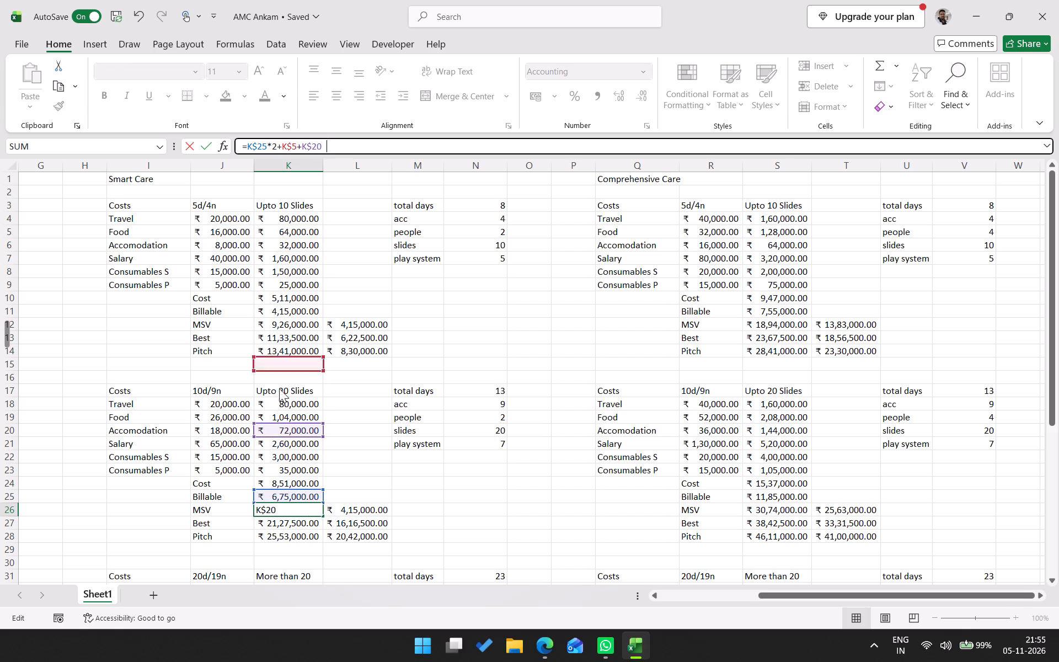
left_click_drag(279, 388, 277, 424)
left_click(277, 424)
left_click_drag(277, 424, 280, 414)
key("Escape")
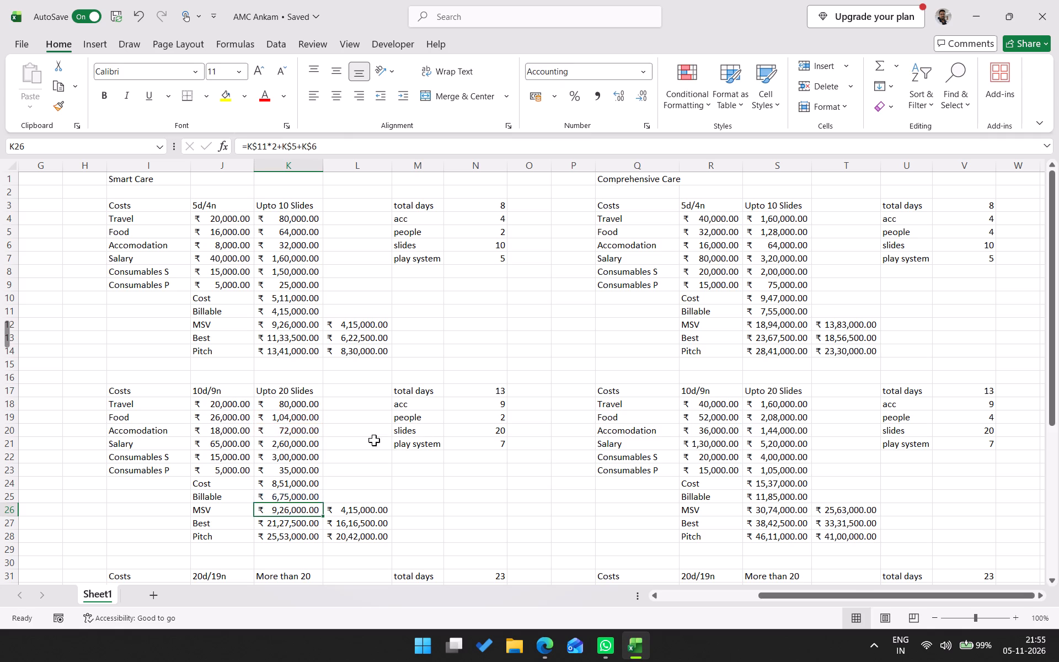
Repoint the MSV formula in K26 of the Smart Care Upto 20 Slides block to =K$25*2+K$19+K$20.
left_click(329, 146)
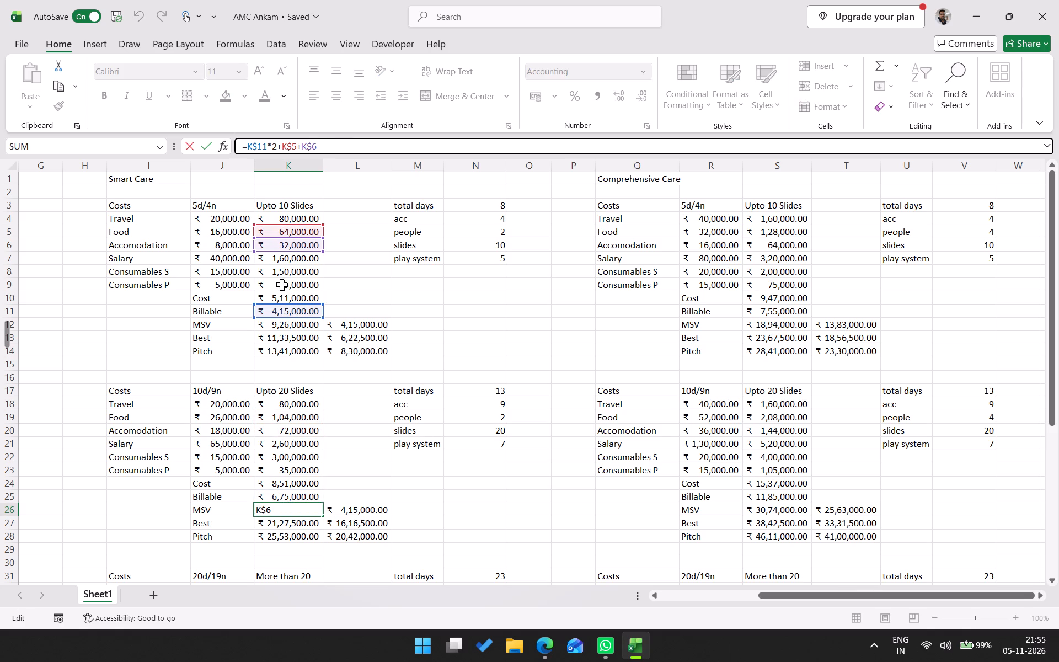
left_click_drag(282, 305, 284, 321)
left_click_drag(284, 321, 275, 482)
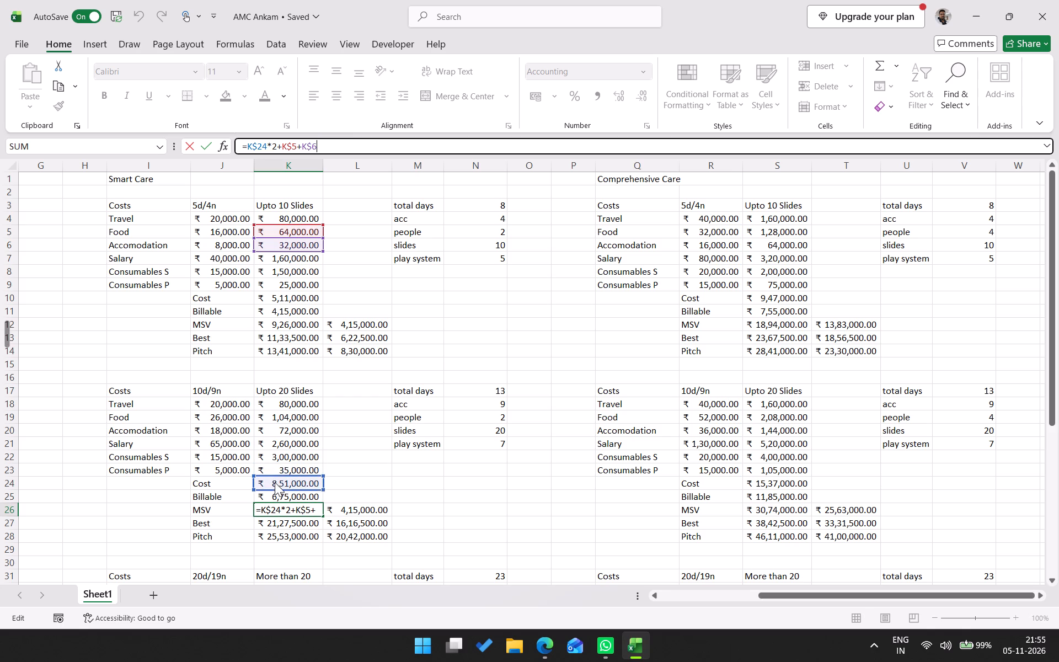
left_click_drag(275, 482, 277, 492)
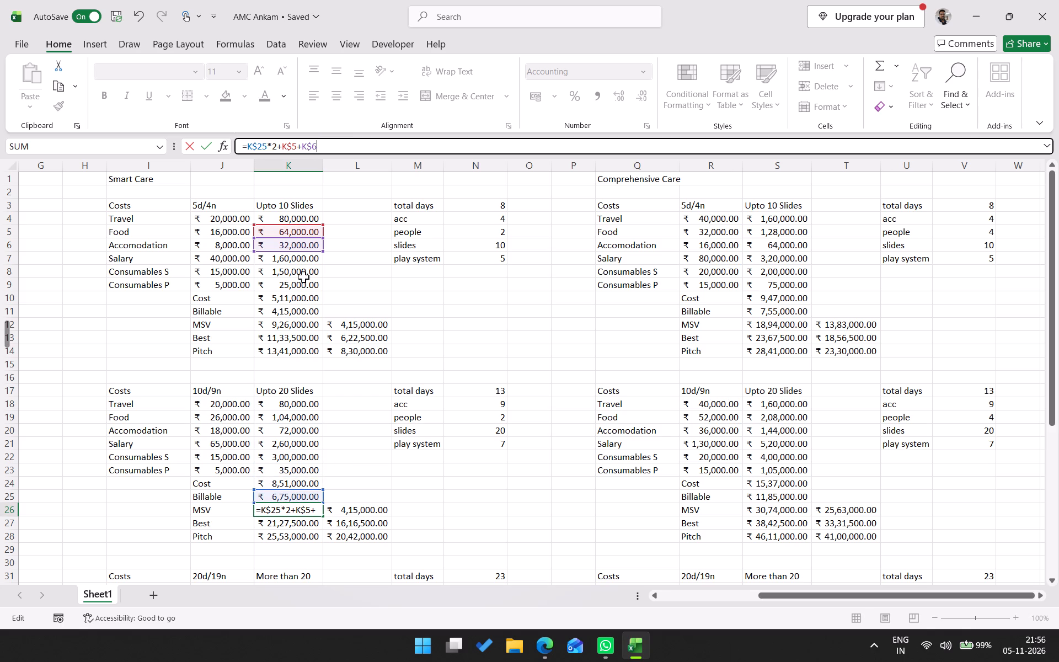
left_click_drag(291, 251, 292, 429)
left_click_drag(300, 238, 290, 413)
key("Return")
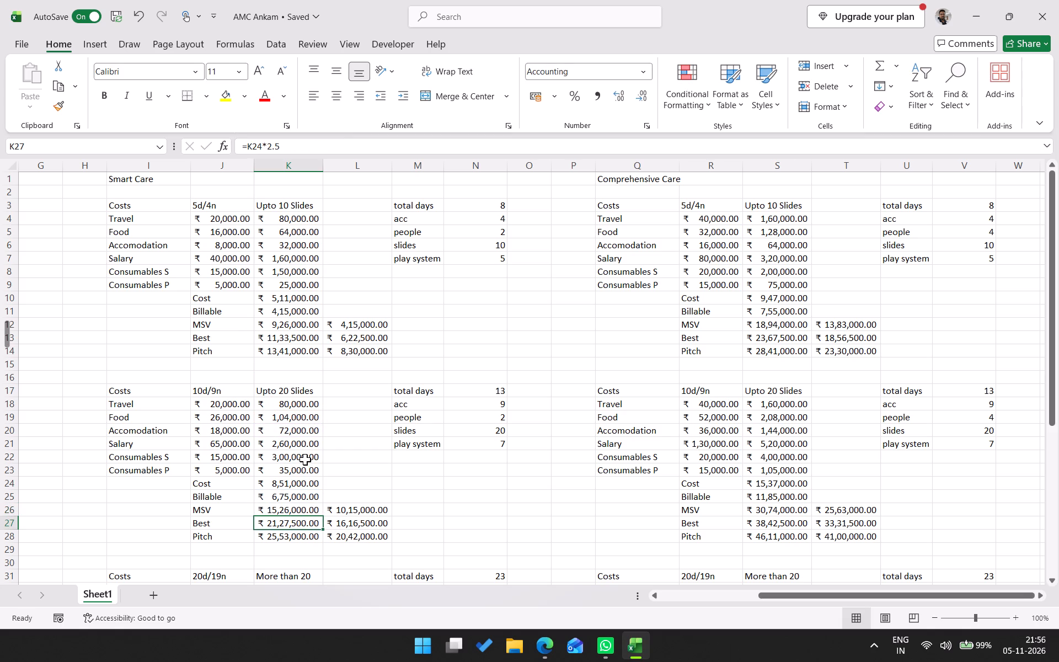
Fill the K26 formula down to K27:K28, with Billable multipliers of 2.5 for Best and 3 for Pitch.
left_click_drag(284, 511, 287, 533)
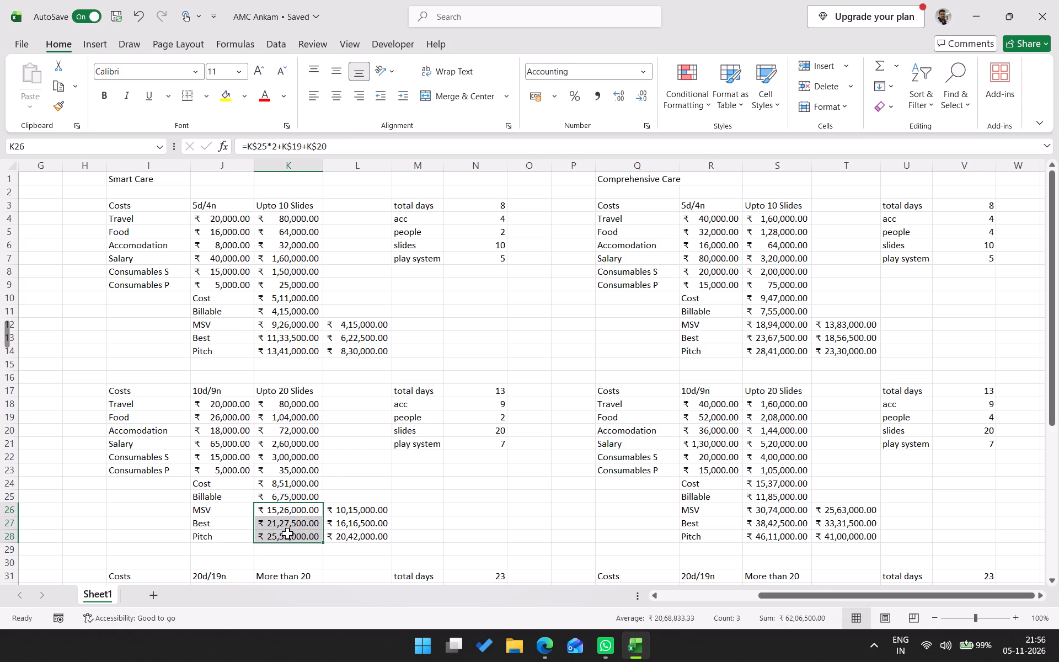
key("ctrl+d")
left_click(288, 521)
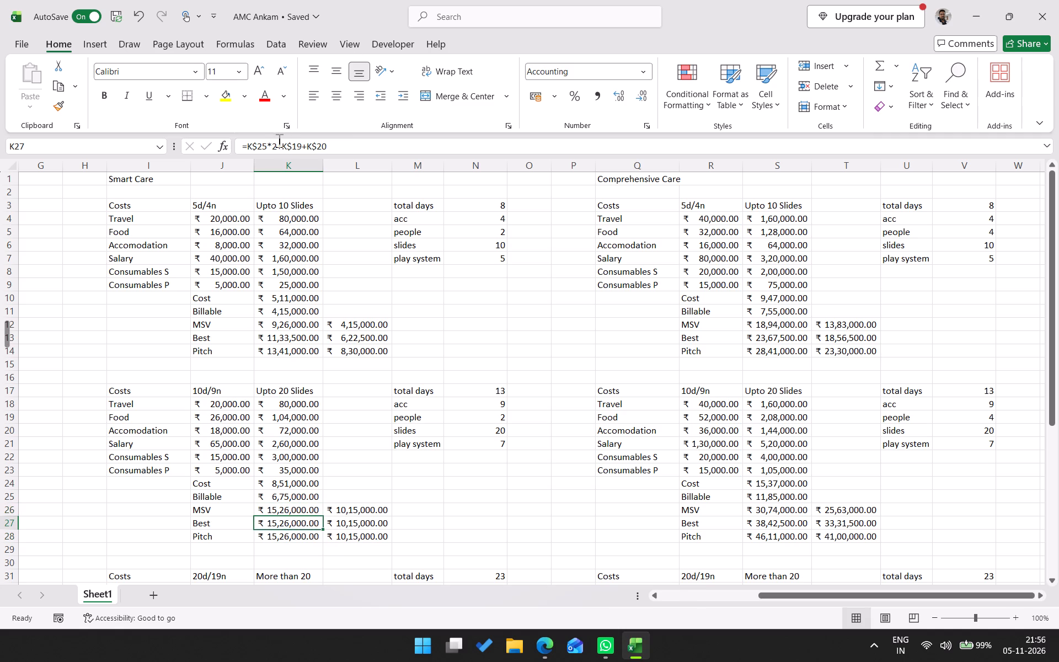
left_click(275, 145)
type(".5")
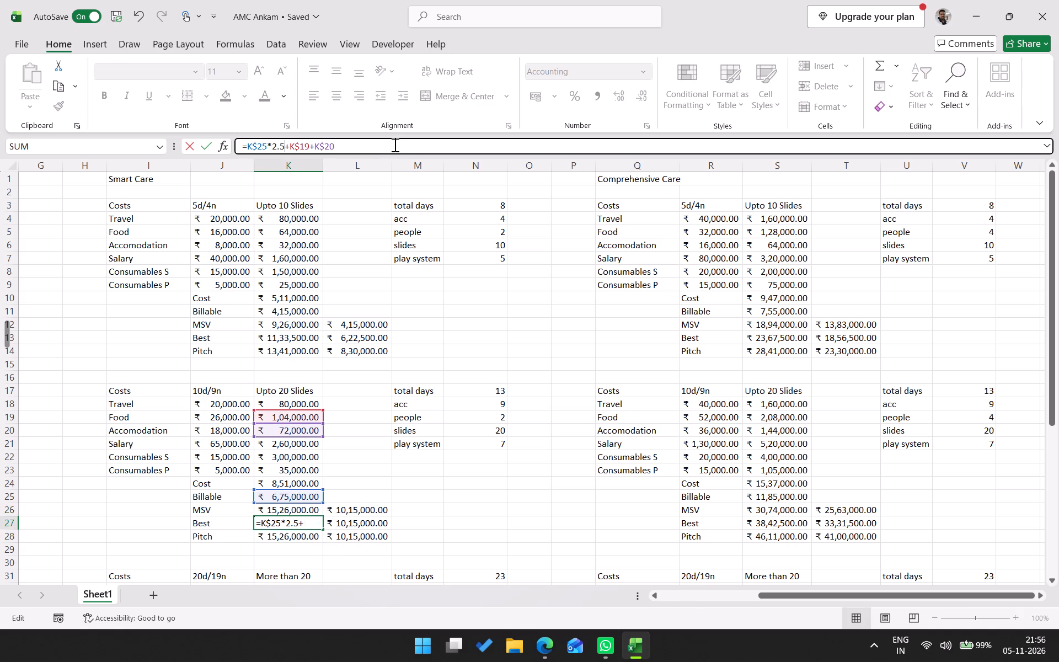
key("Return")
left_click(276, 145)
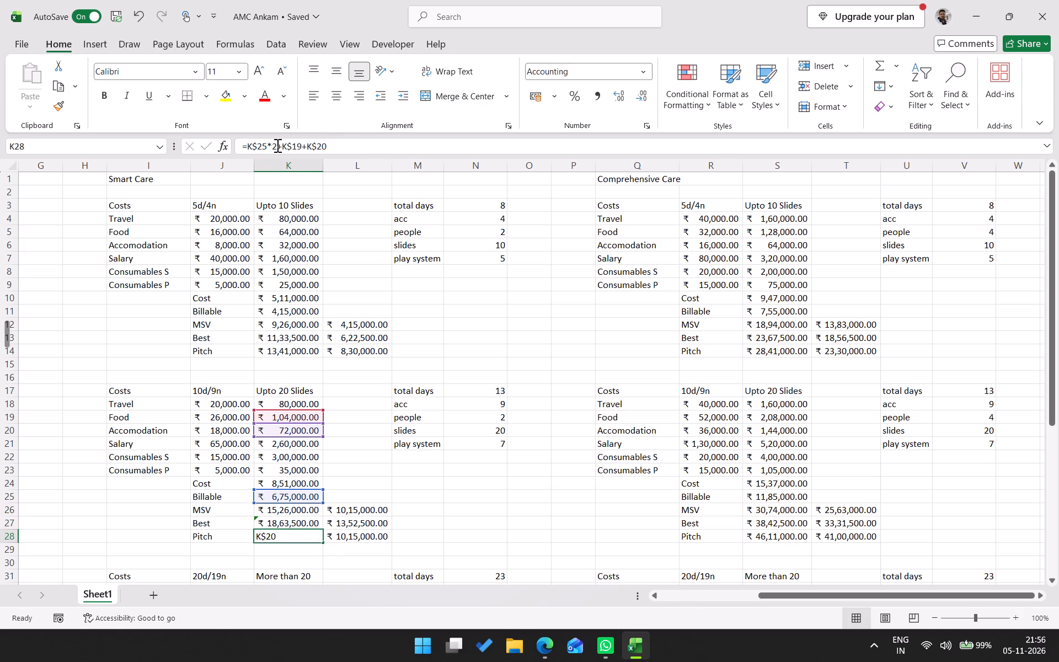
key("BackSpace")
key("3")
key("Return")
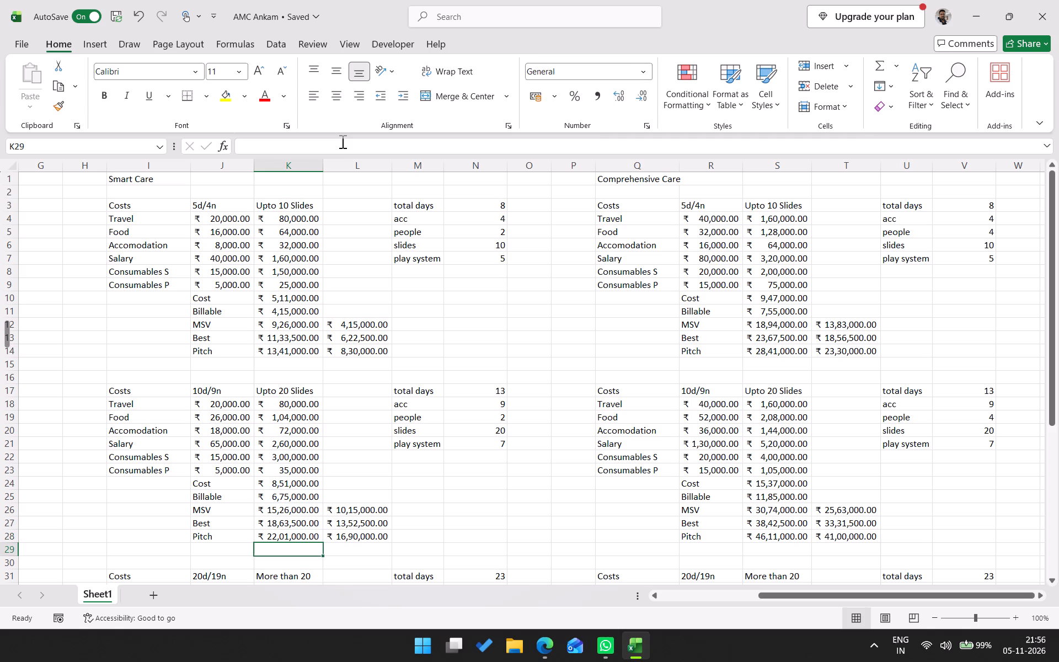
Copy the MSV formula from K26 into K40 of the More than 20 block and repoint it to =K$39*2+K$33+K$34.
scroll(381, 408, "down", 5)
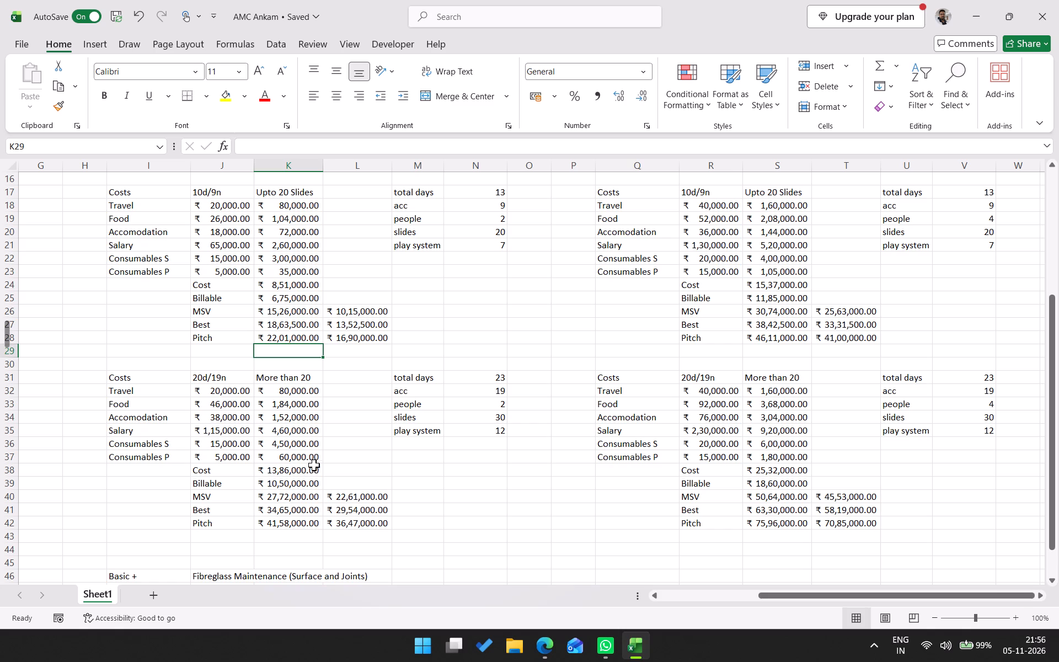
left_click(284, 496)
left_click(299, 311)
key("ctrl+c")
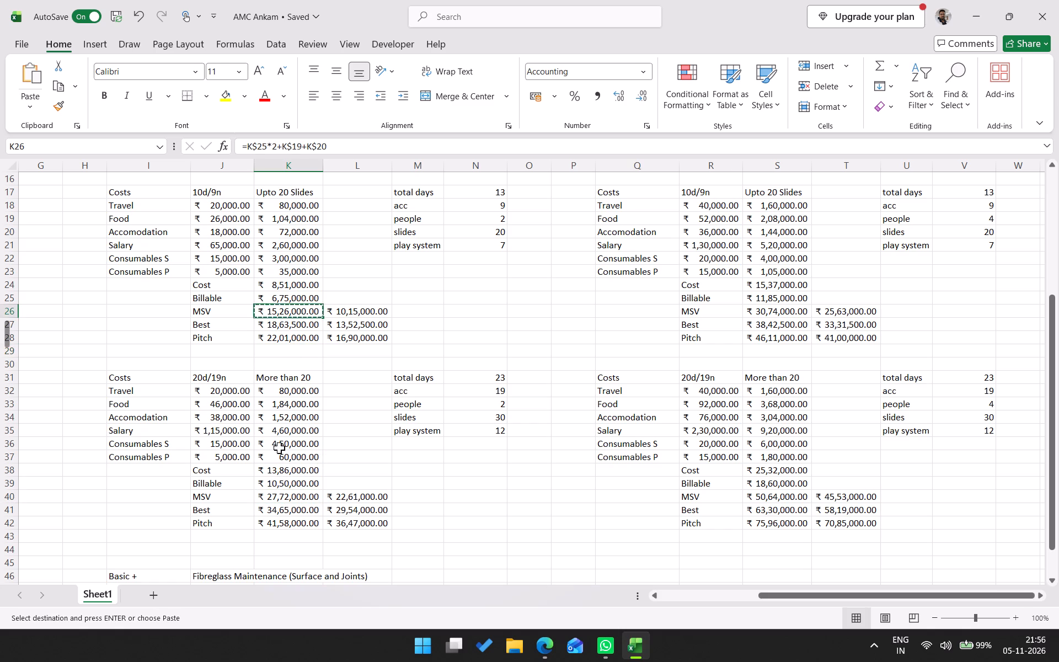
left_click(290, 498)
key("ctrl+v")
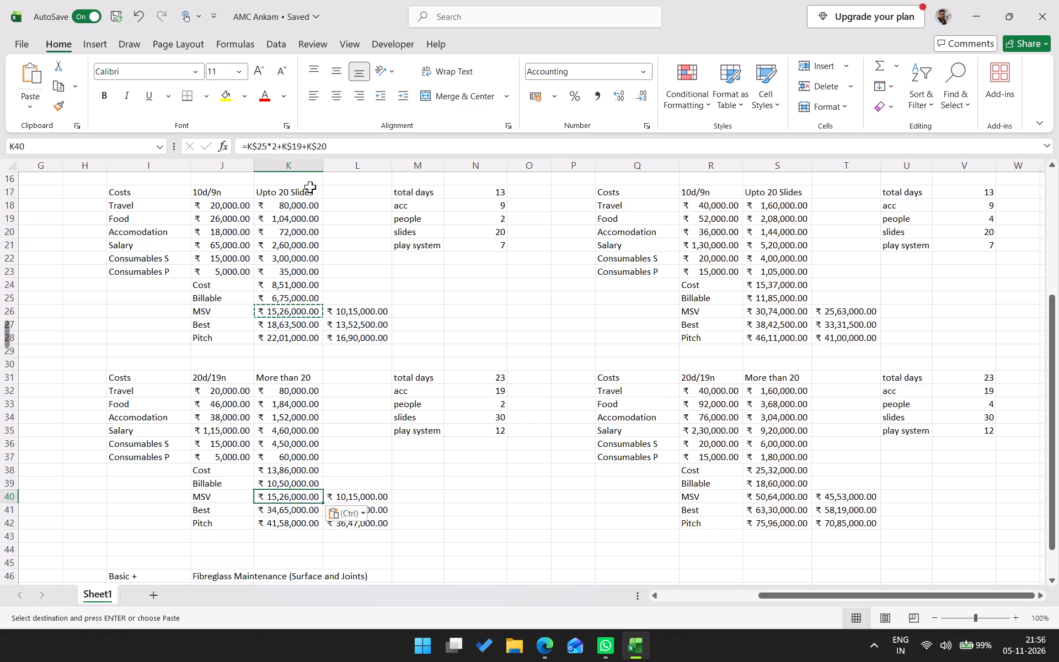
left_click(301, 146)
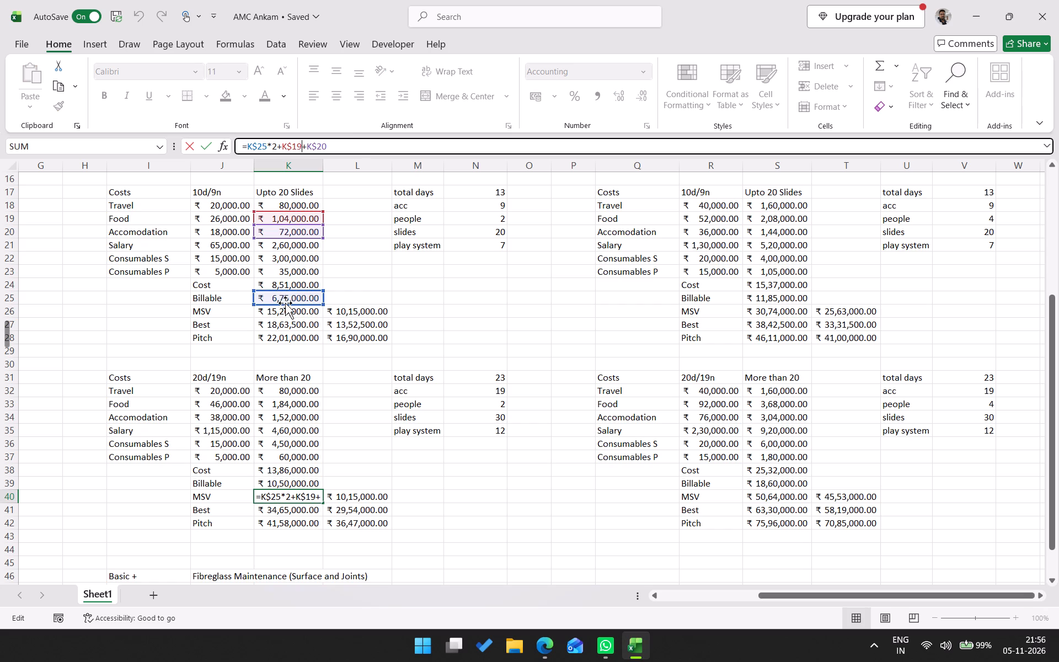
left_click_drag(285, 303, 286, 477)
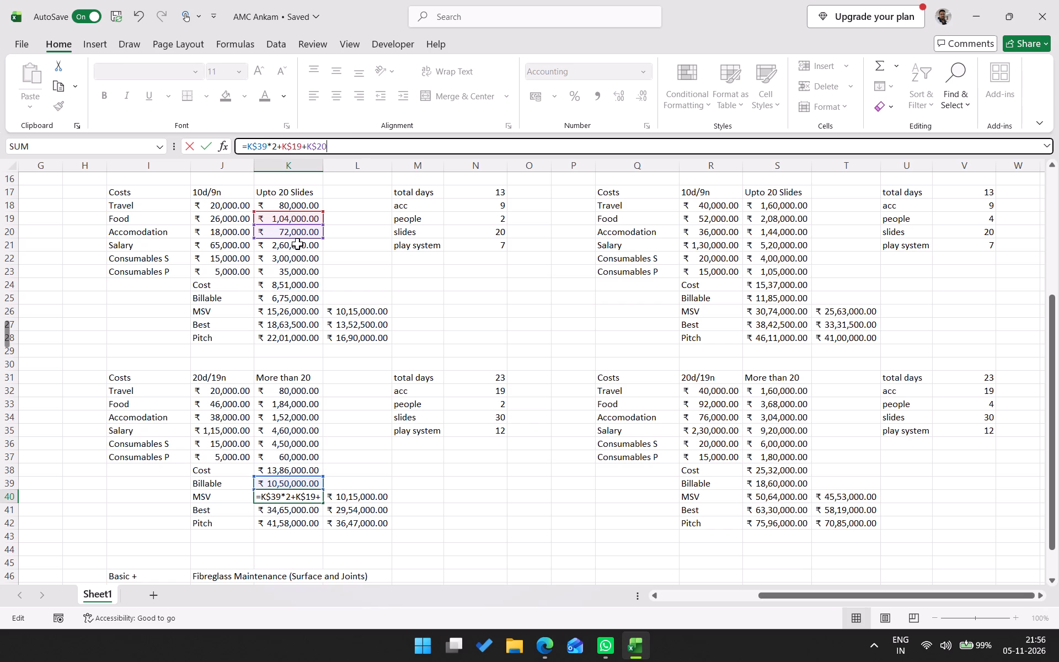
left_click_drag(297, 237, 295, 411)
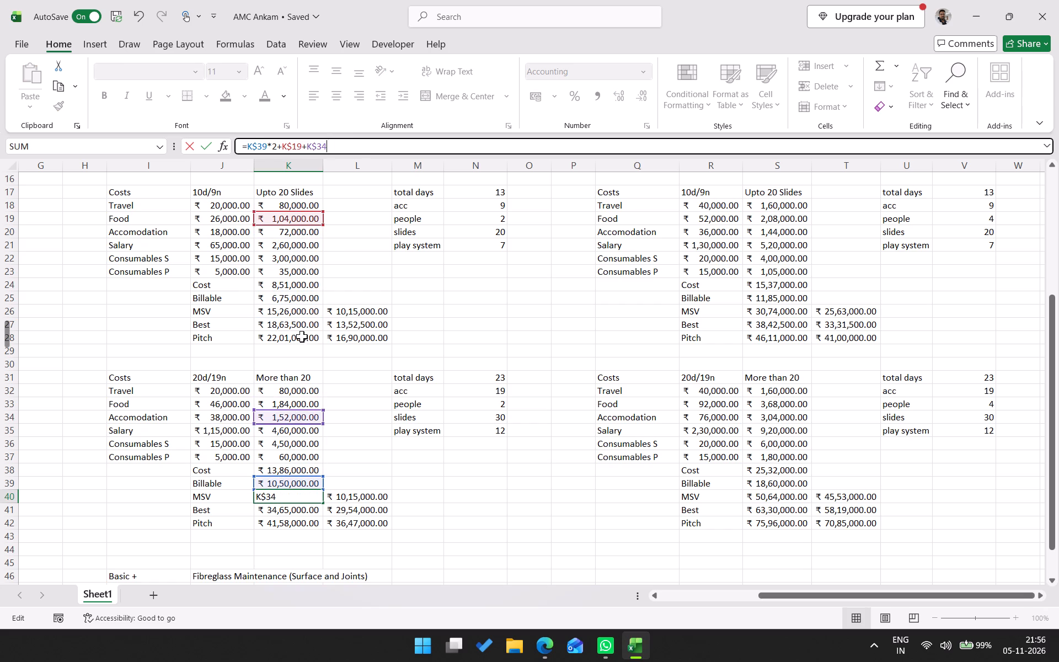
left_click_drag(297, 211, 288, 387)
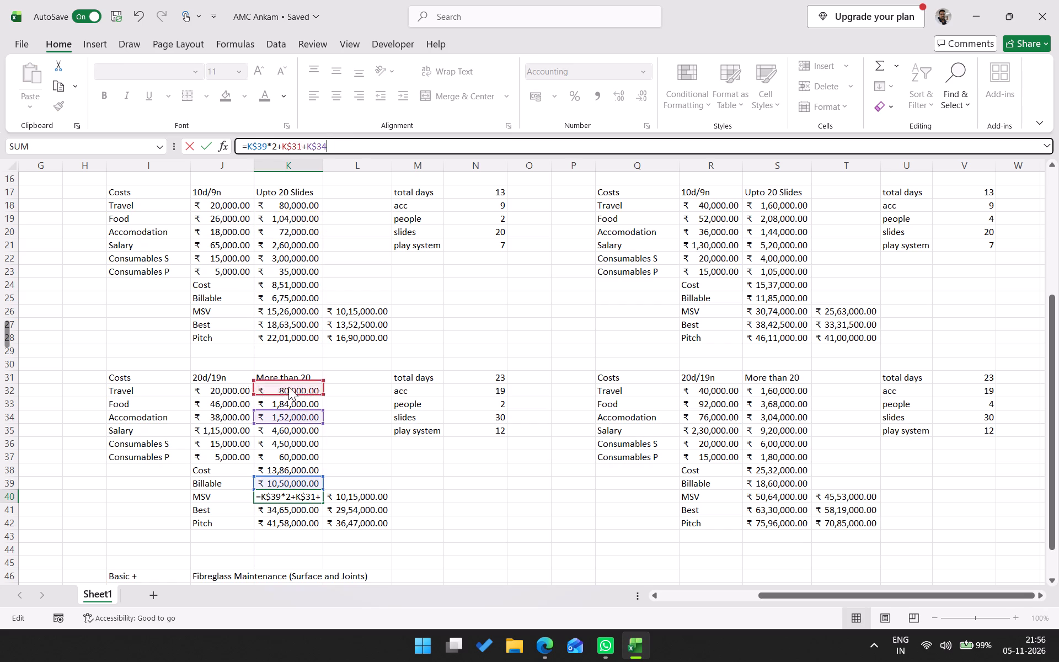
left_click_drag(288, 387, 288, 401)
key("Return")
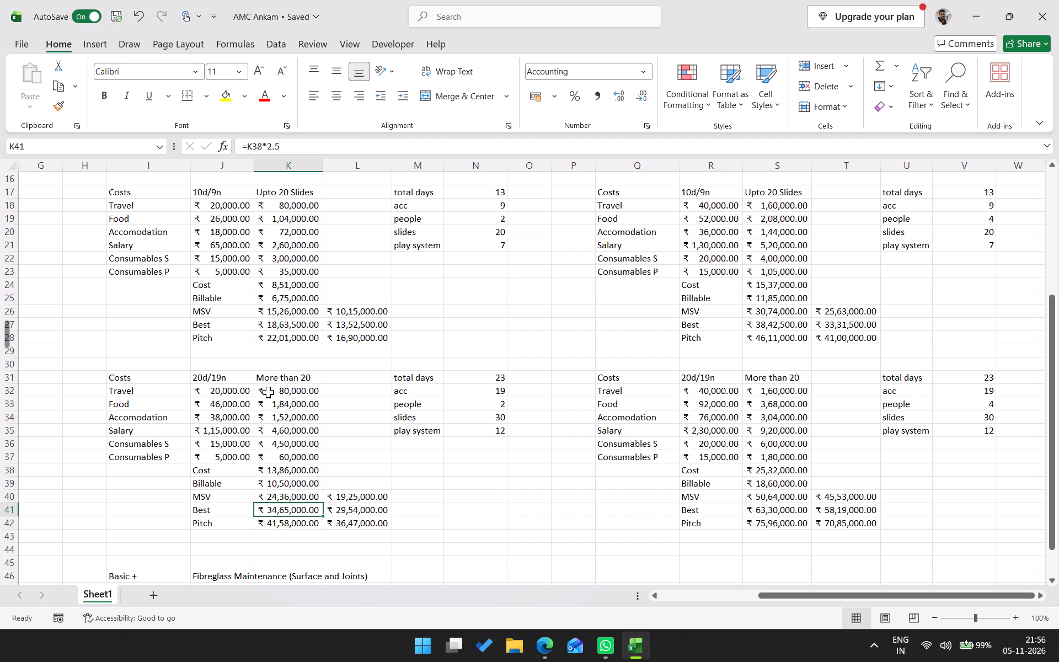
Fill the MSV formula from K40 down into the Best and Pitch cells K41:K42.
left_click_drag(294, 499, 296, 527)
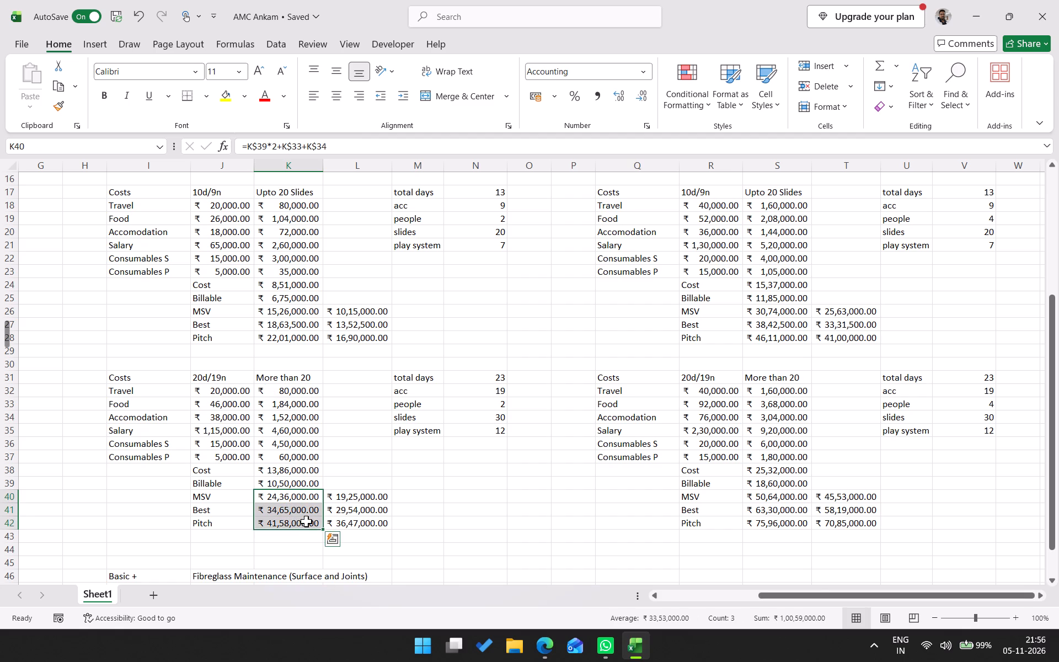
key("ctrl+d")
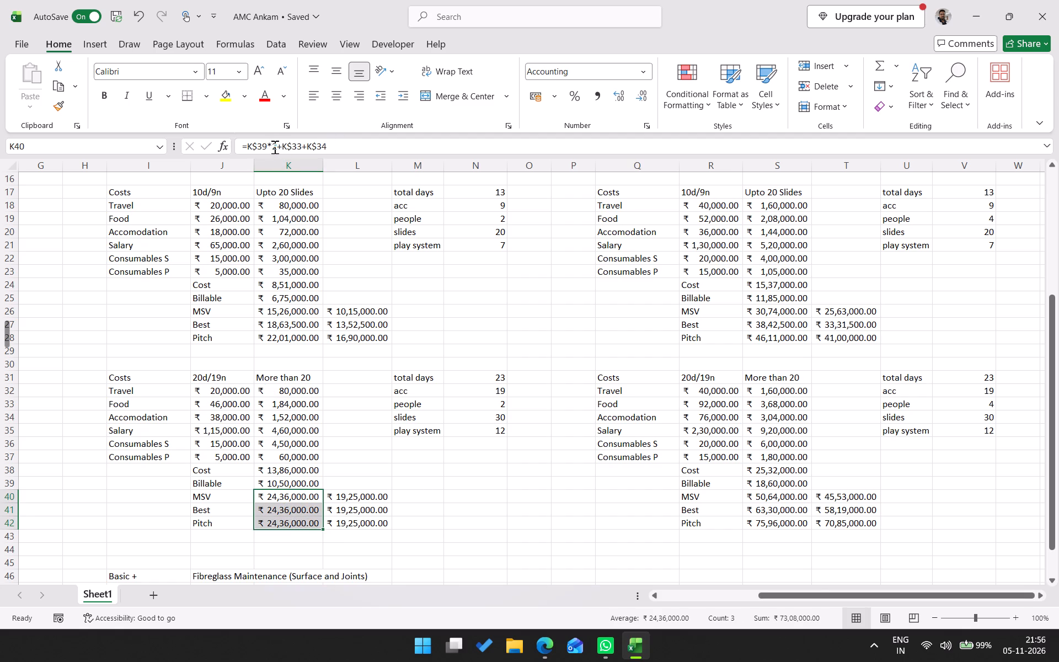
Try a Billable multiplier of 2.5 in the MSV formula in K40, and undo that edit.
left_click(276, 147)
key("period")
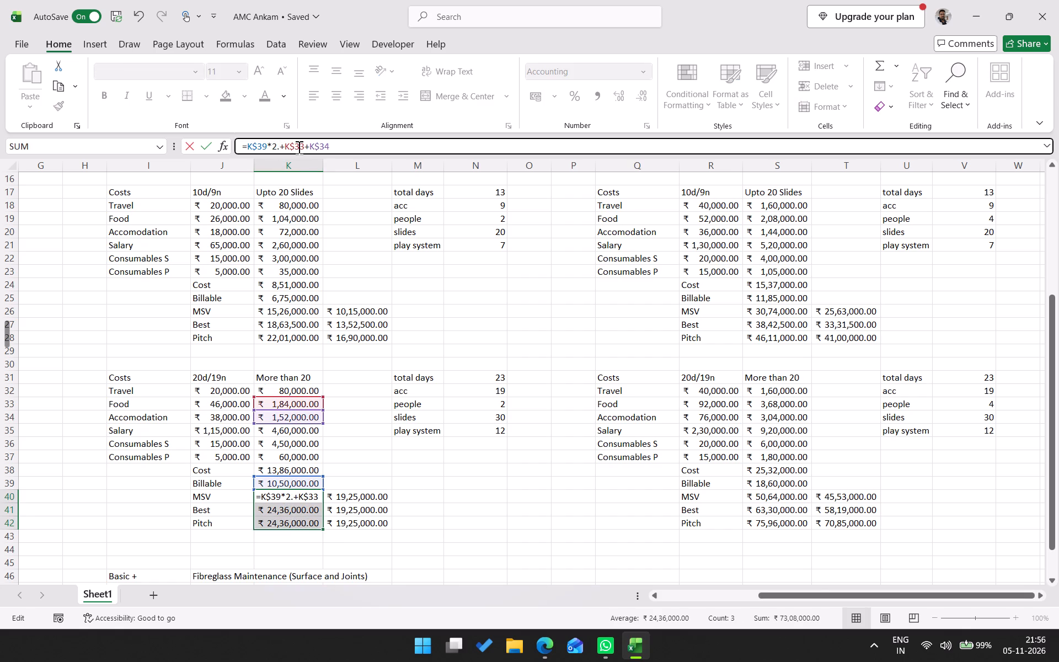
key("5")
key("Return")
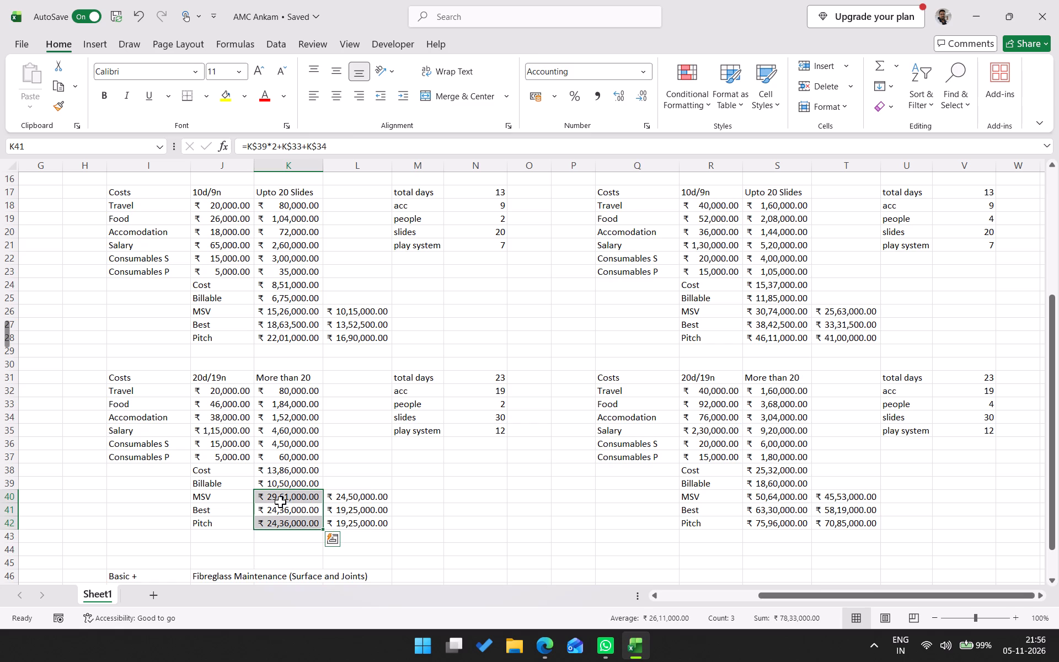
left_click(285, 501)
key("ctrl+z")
Set the Billable multiplier to 2.5 in the Best formula in K41 and 3 in the Pitch formula in K42.
left_click(298, 513)
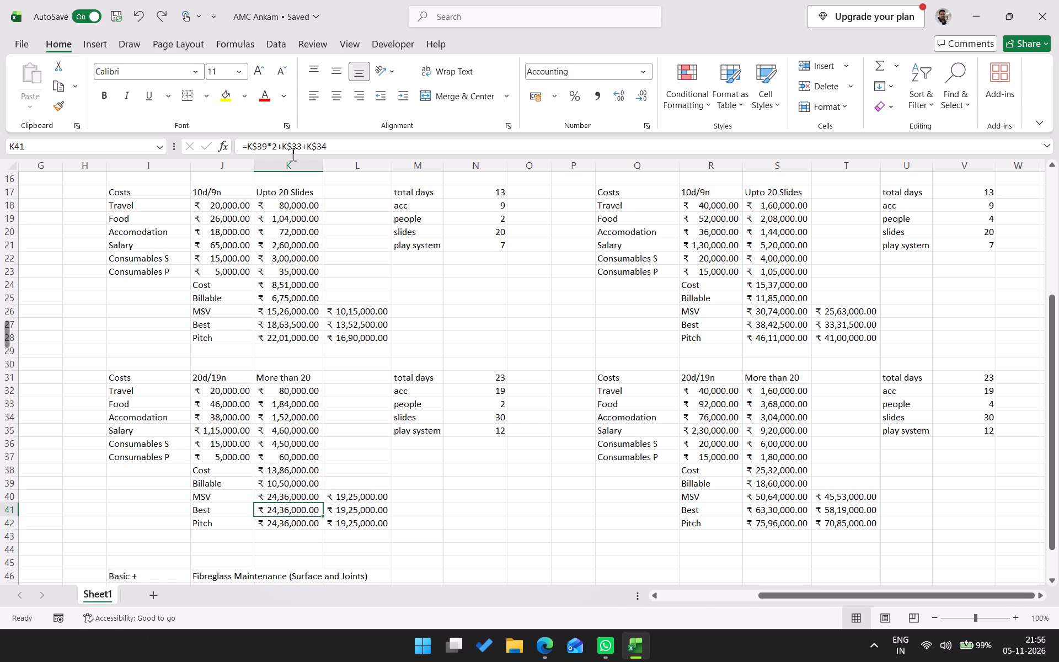
left_click(276, 148)
type(".5")
key("Return")
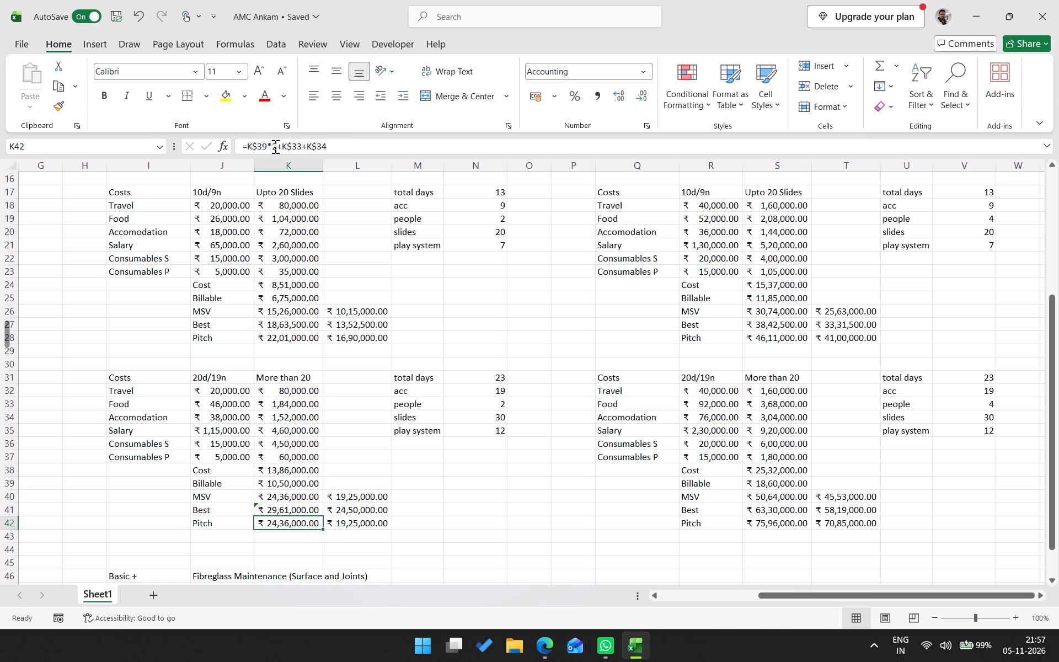
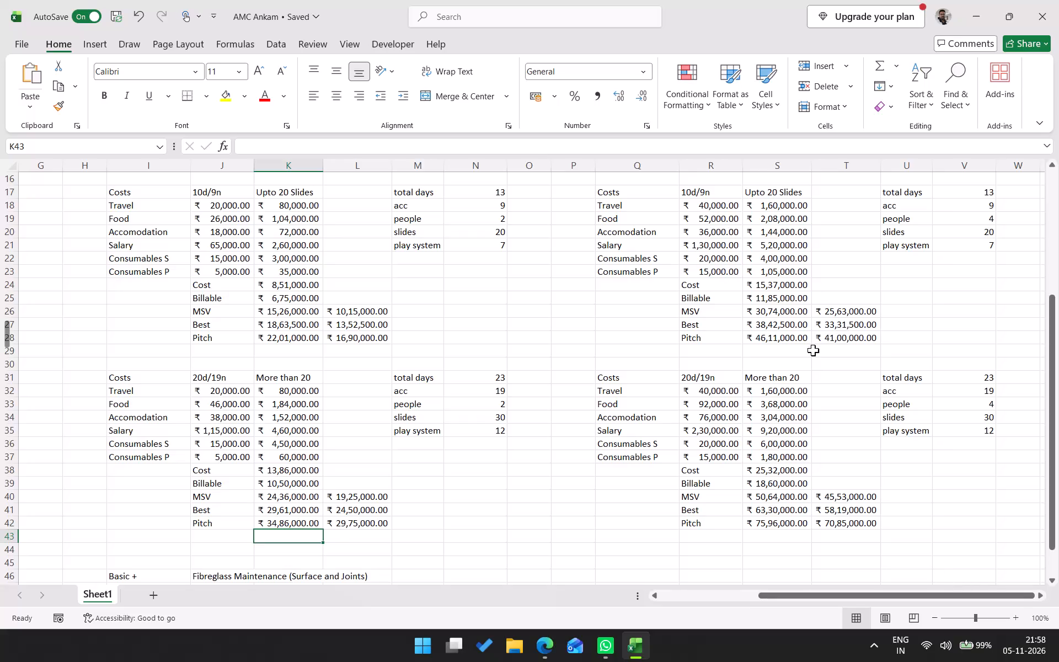
Compare the MSV formulas in Comprehensive Care with the Best and Pitch formulas in Smart Care's More than 20 block.
left_click(784, 313)
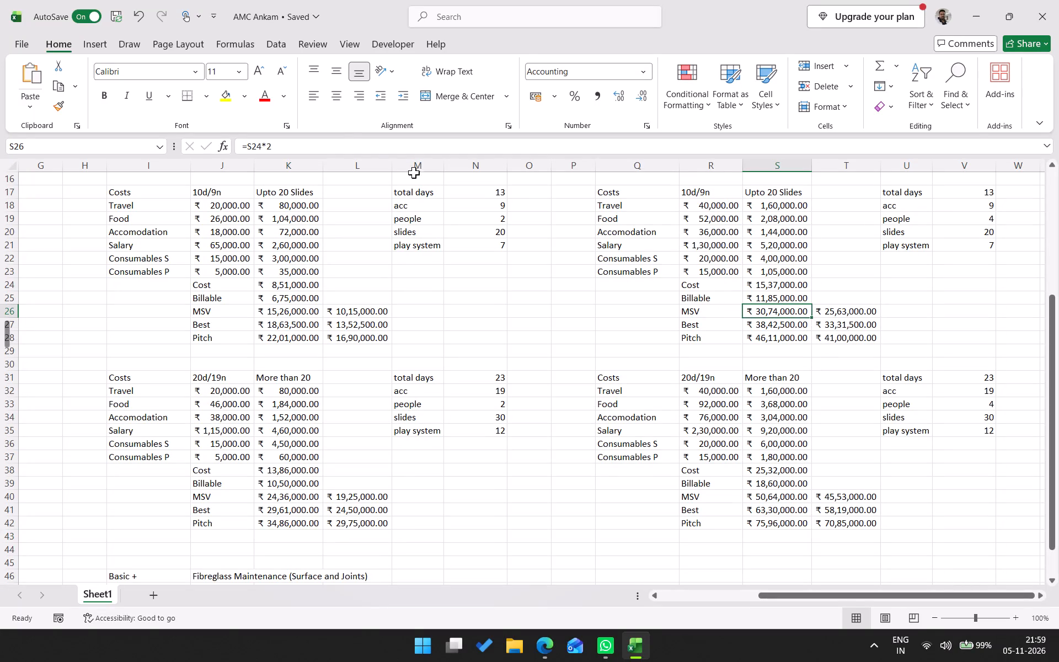
scroll(751, 382, "up", 5)
left_click(771, 319)
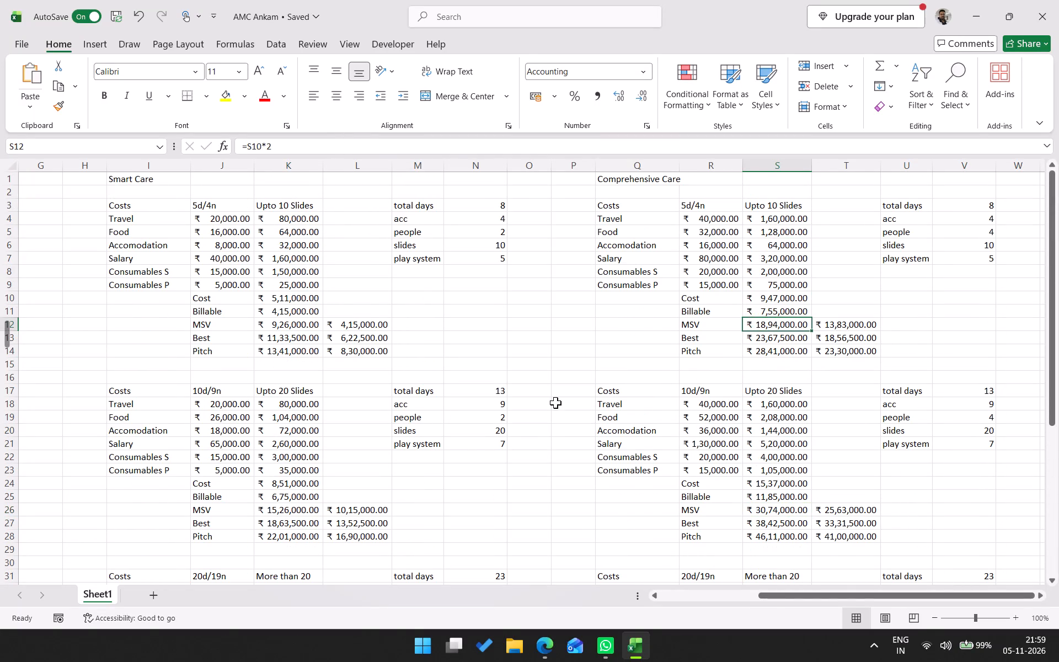
scroll(458, 441, "down", 4)
scroll(293, 415, "down", 4)
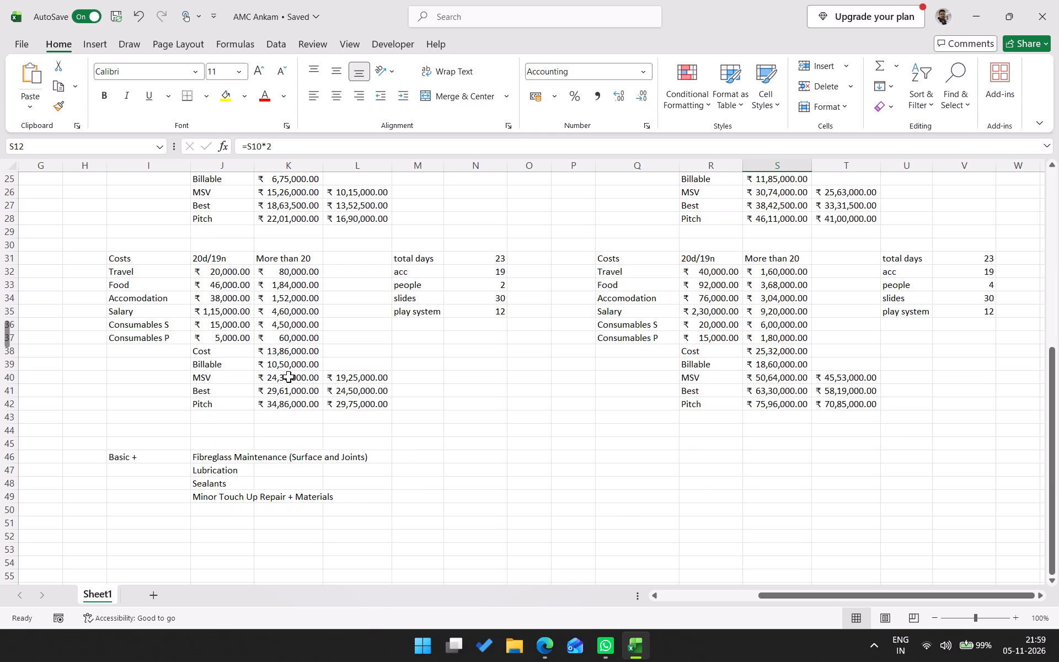
left_click(291, 375)
left_click(285, 392)
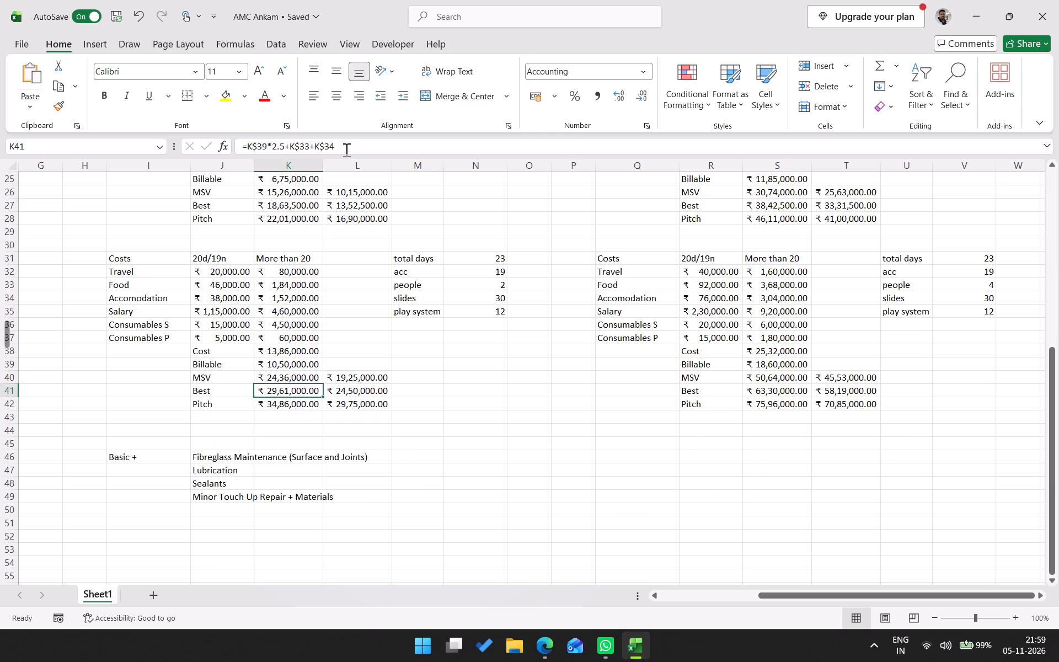
left_click(379, 142)
key("Escape")
left_click(305, 405)
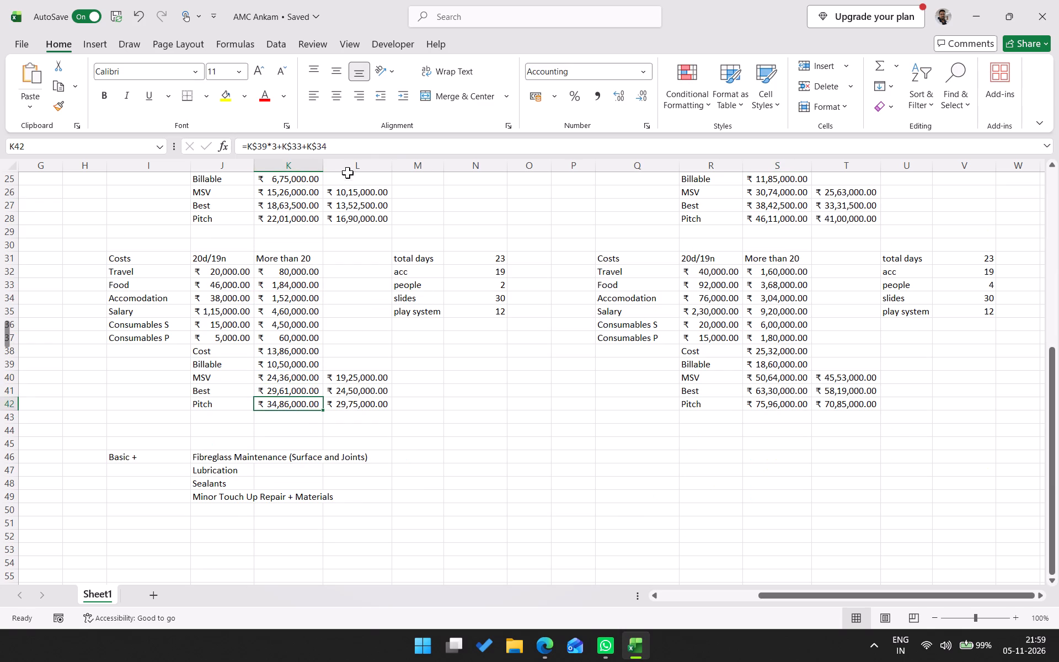
left_click(356, 143)
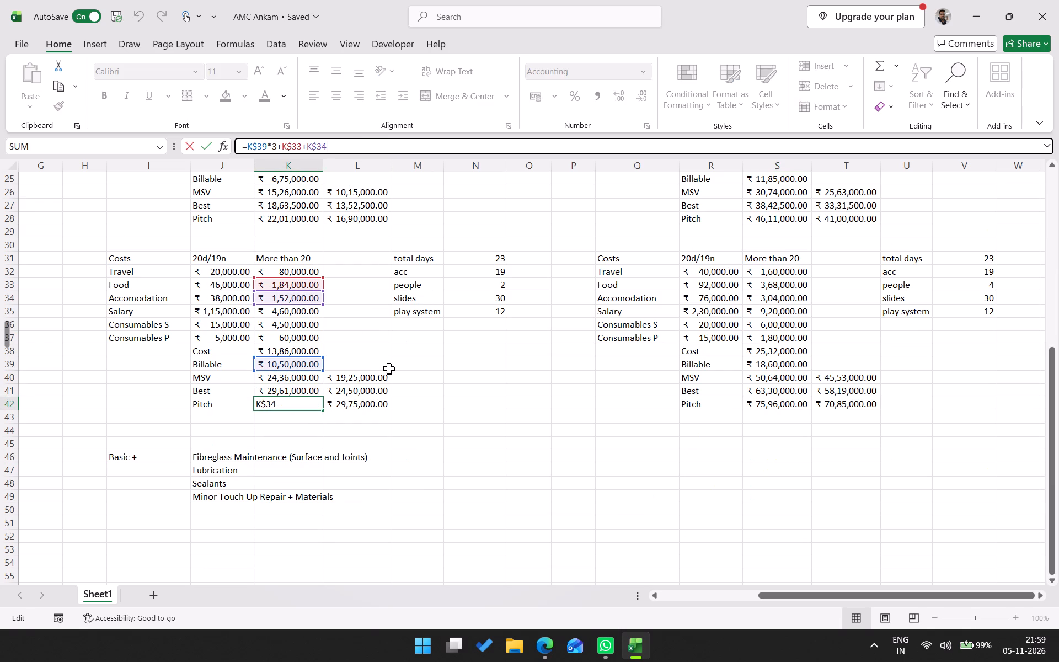
key("Escape")
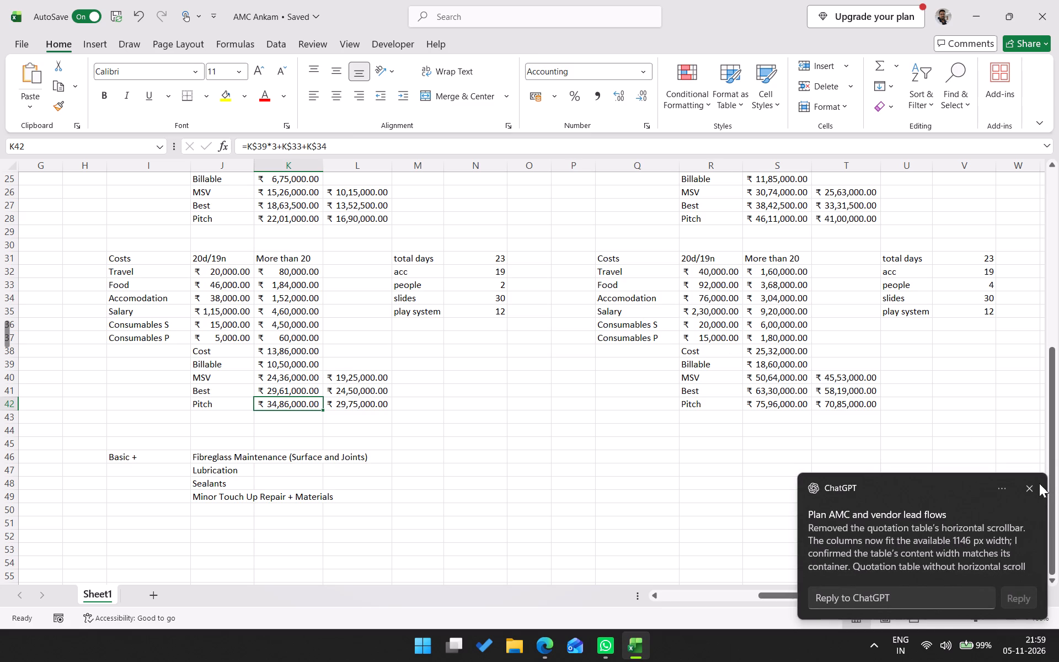
left_click(1021, 488)
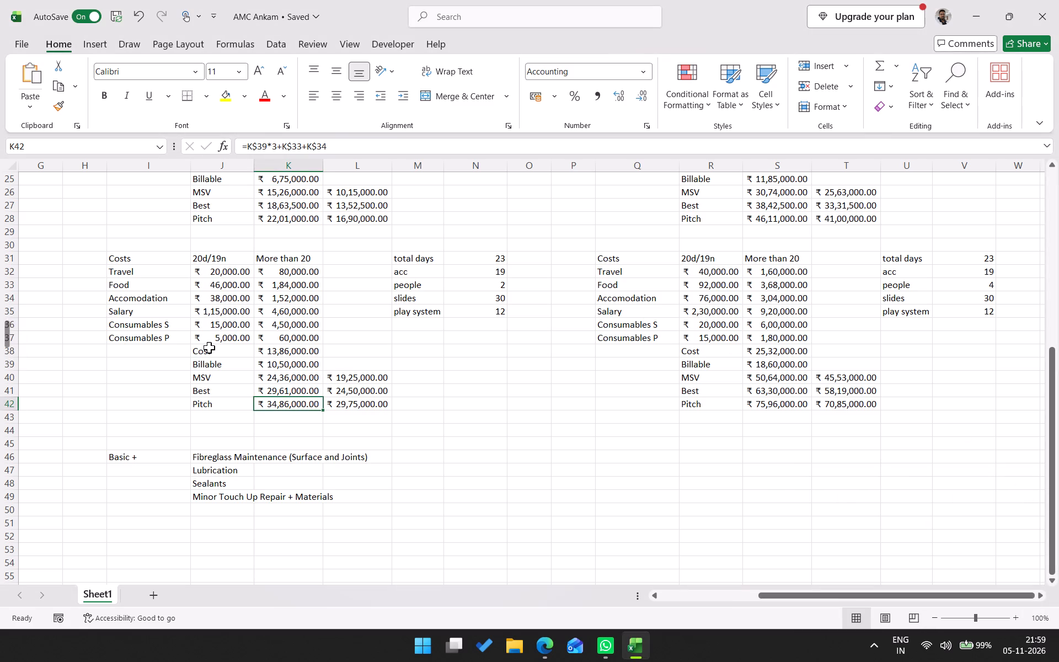
Examine the Cost, Billable and MSV formulas in Comprehensive Care's Upto 10 Slides block.
scroll(396, 346, "up", 14)
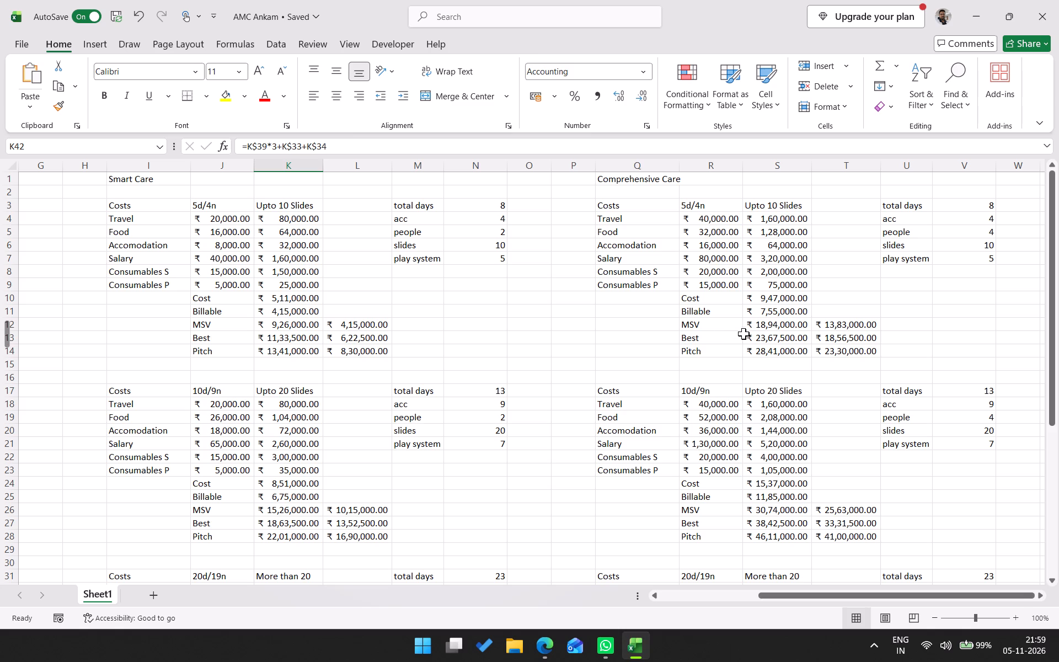
left_click(779, 323)
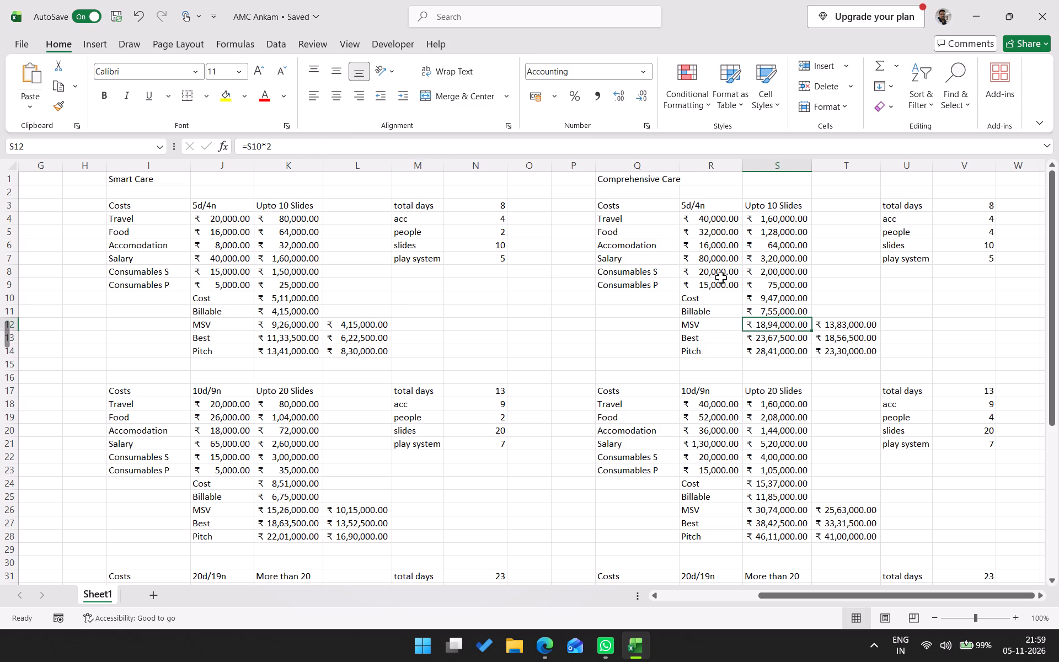
left_click(777, 309)
left_click(782, 293)
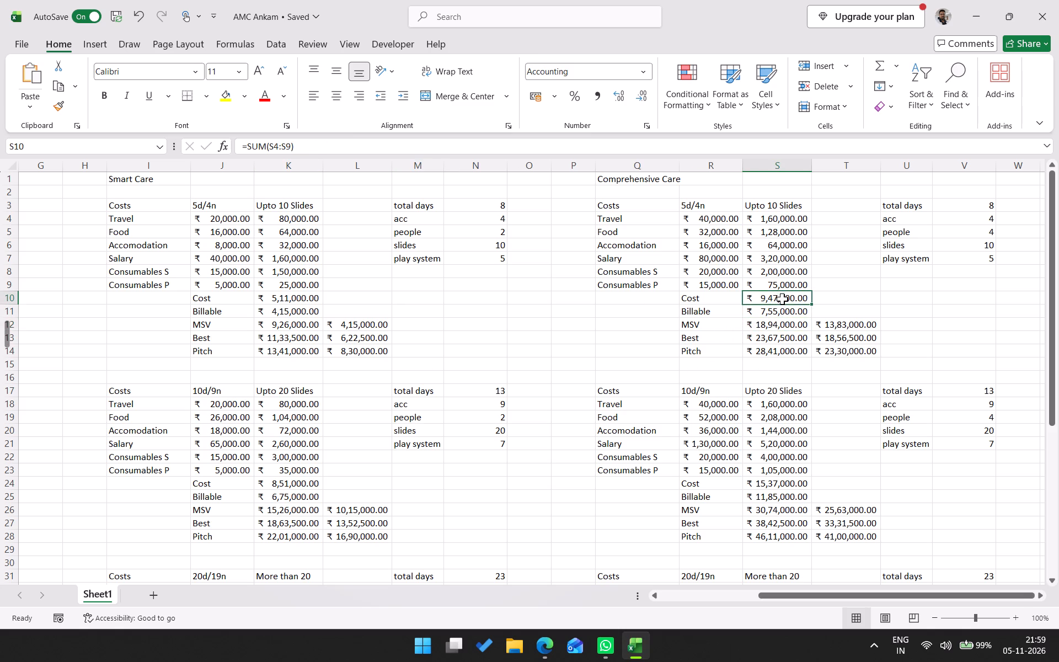
left_click(783, 301)
left_click(784, 308)
left_click(783, 324)
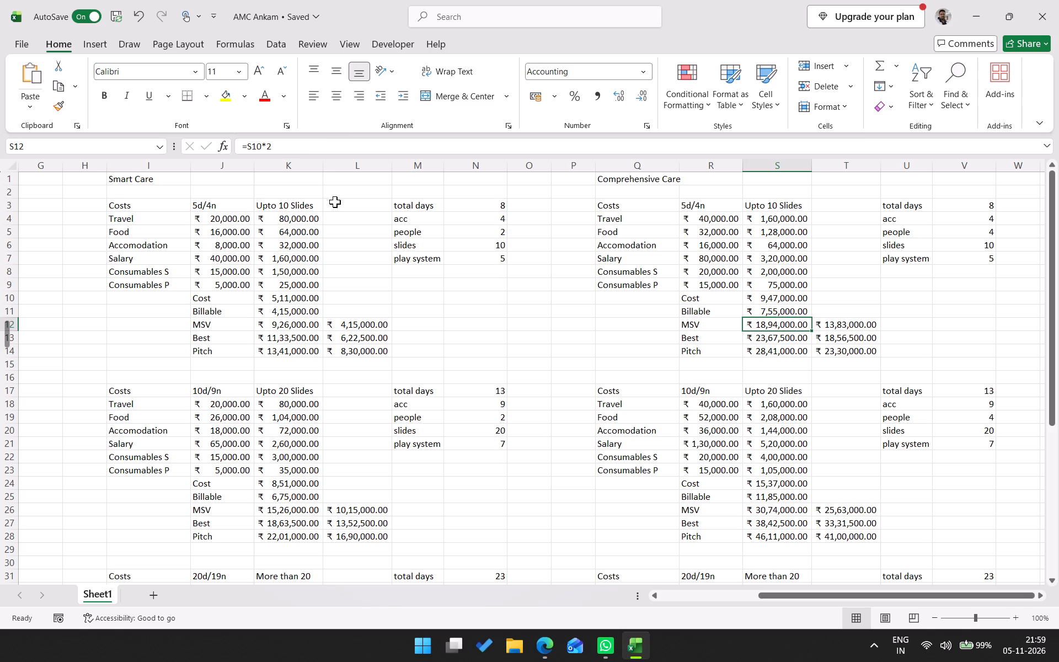
left_click(299, 147)
key("Escape")
Copy Smart Care's Upto 10 Slides MSV, Best and Pitch formulas into Comprehensive Care's matching cells S12:S14 and check the MSV references.
left_click(284, 323)
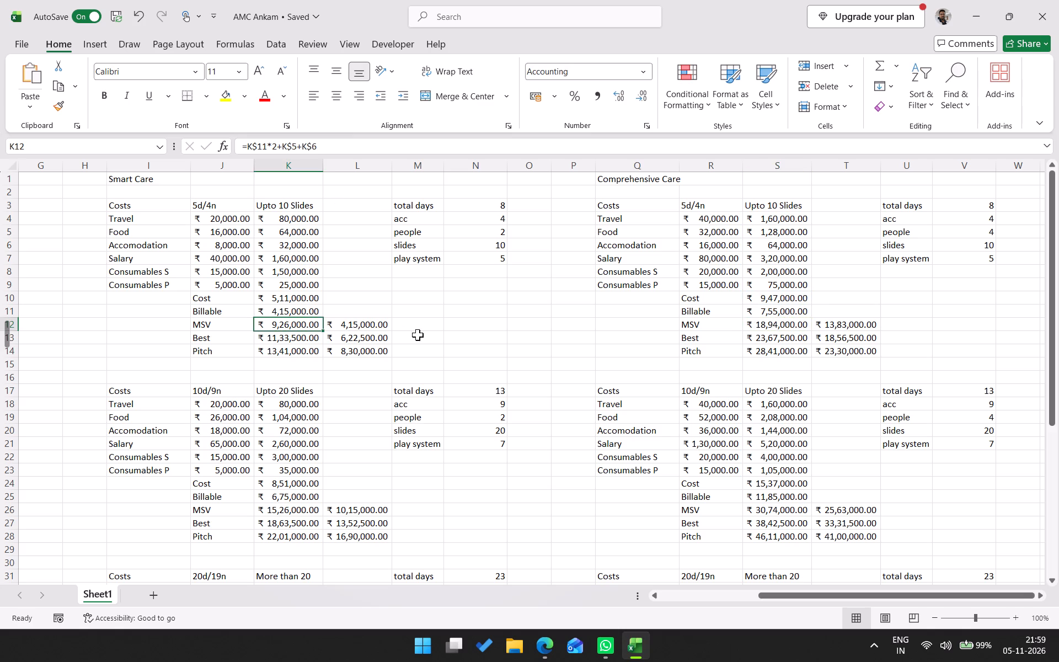
left_click(295, 349, "shift")
key("ctrl+c")
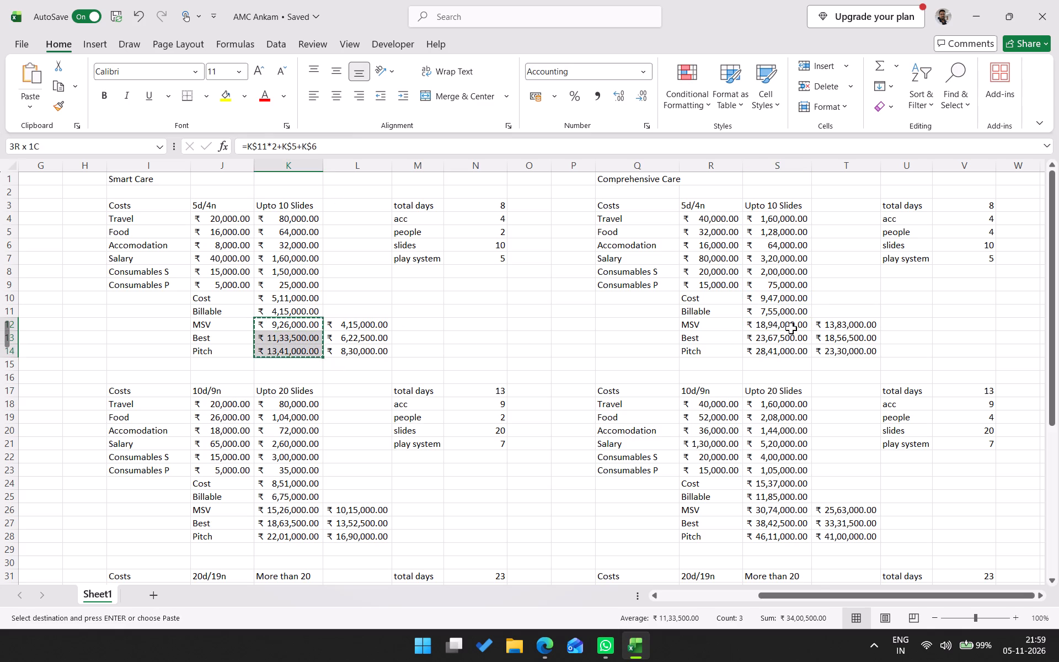
left_click(789, 327)
key("ctrl+v")
left_click(786, 328)
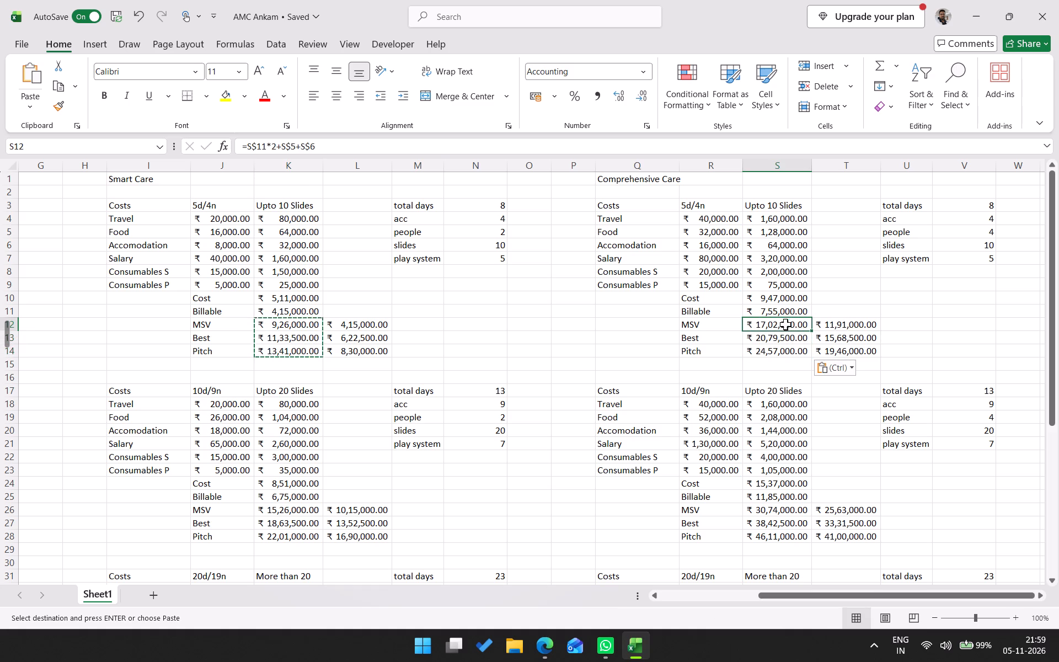
left_click(427, 148)
key("Escape")
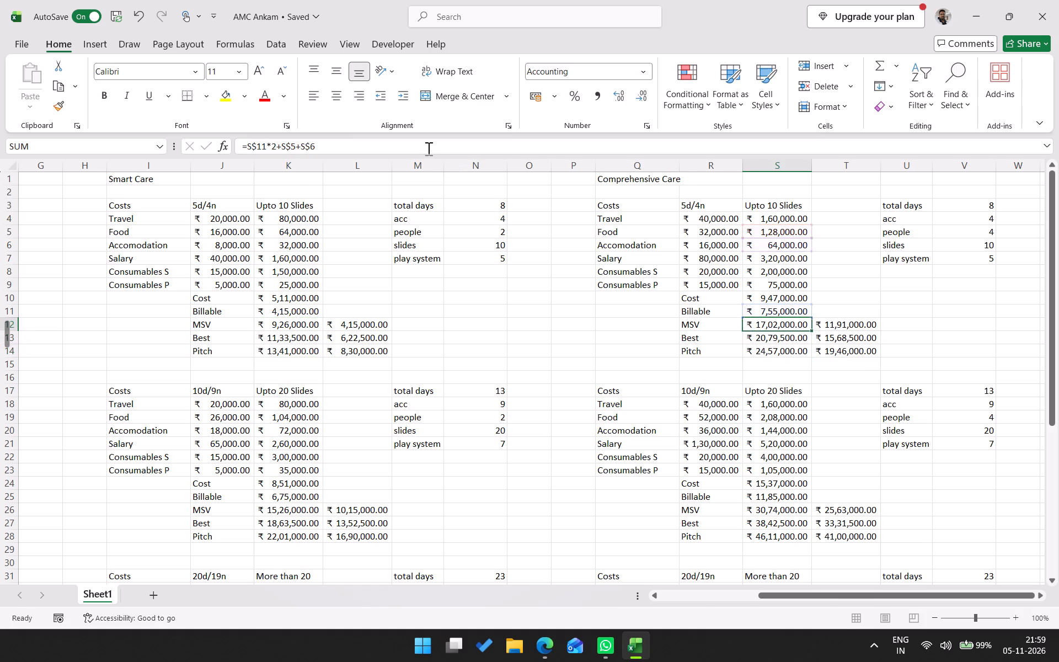
Copy Smart Care's Upto 20 Slides MSV, Best and Pitch formulas into Comprehensive Care's matching cells S26:S28 and check the MSV references.
scroll(409, 402, "down", 2)
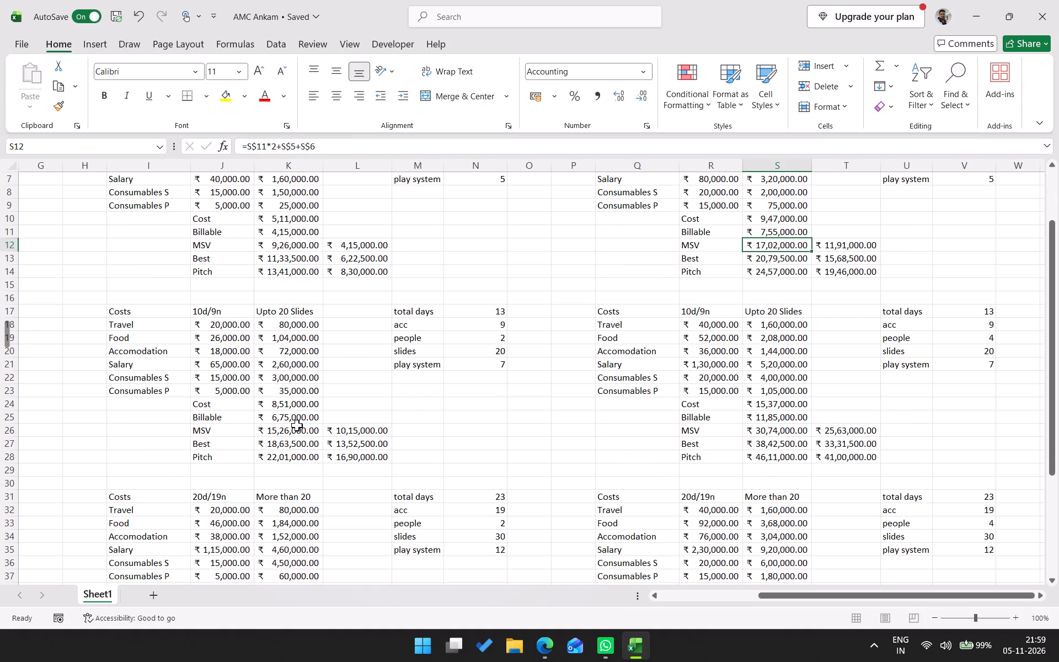
left_click_drag(296, 428, 292, 461)
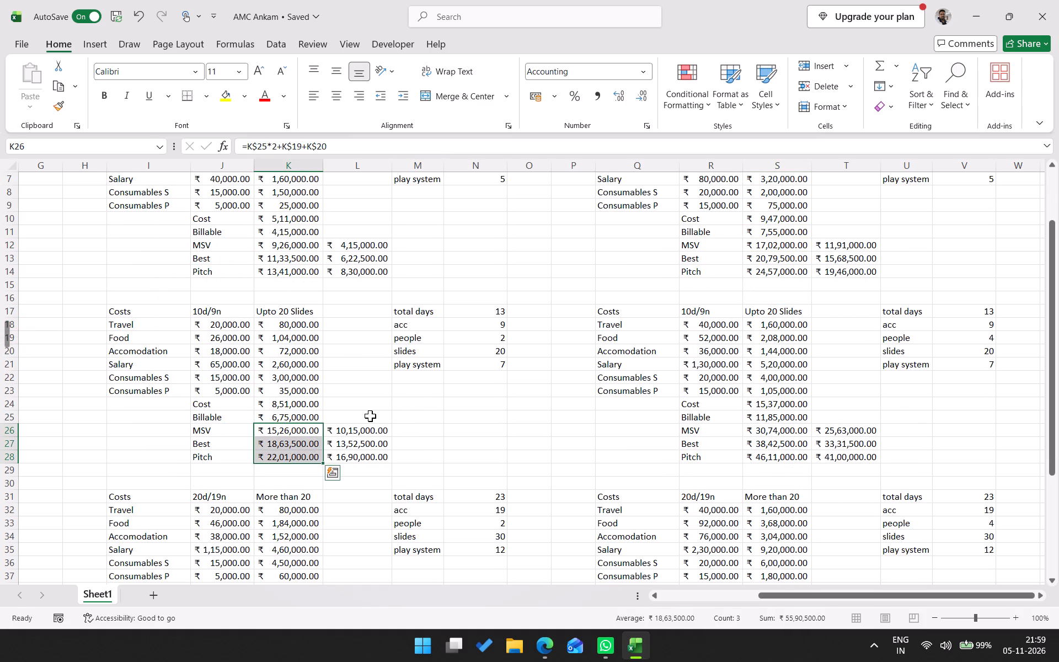
key("ctrl+c")
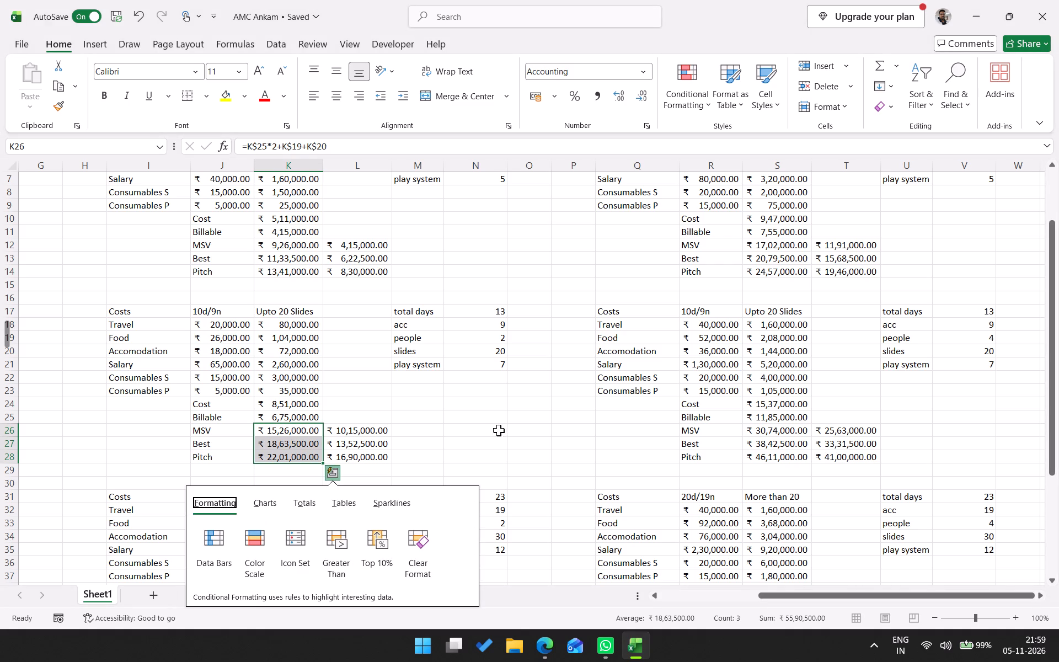
left_click(292, 457)
left_click_drag(285, 427, 292, 460)
key("ctrl+c")
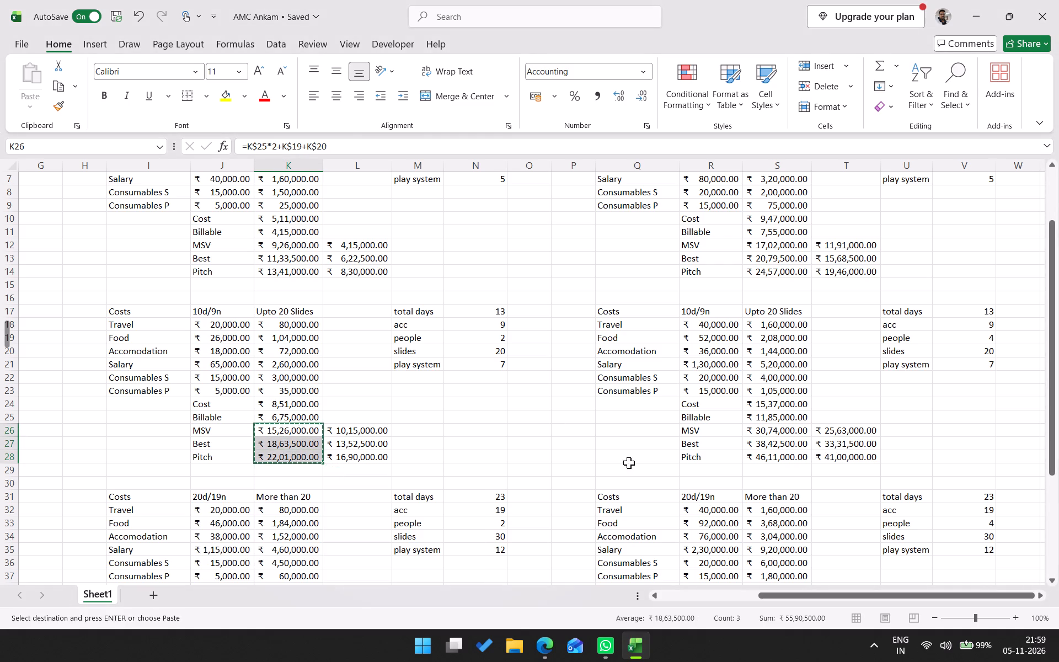
left_click(801, 429)
key("ctrl+v")
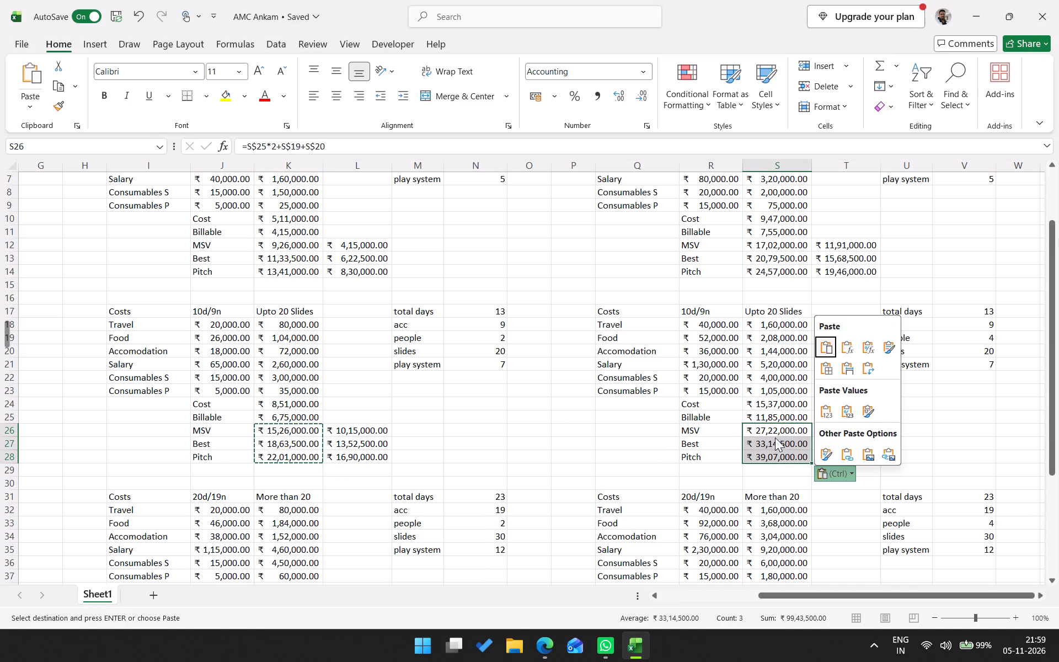
left_click(775, 428)
left_click(586, 145)
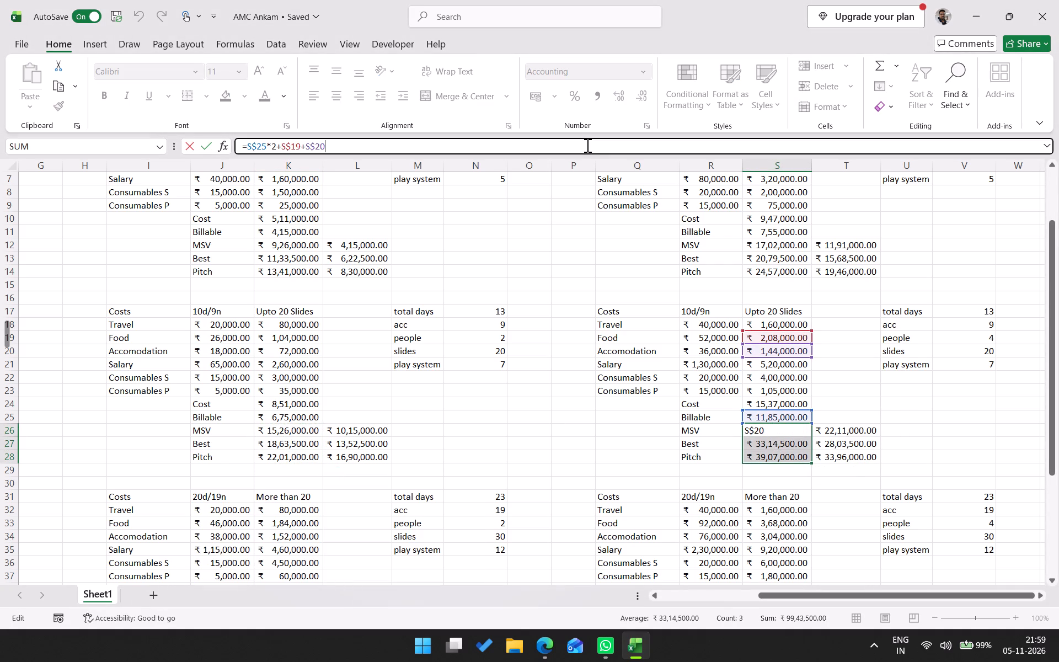
key("Escape")
Copy Smart Care's More than 20 MSV, Best and Pitch formulas into Comprehensive Care's matching cells S40:S42.
scroll(579, 435, "down", 4)
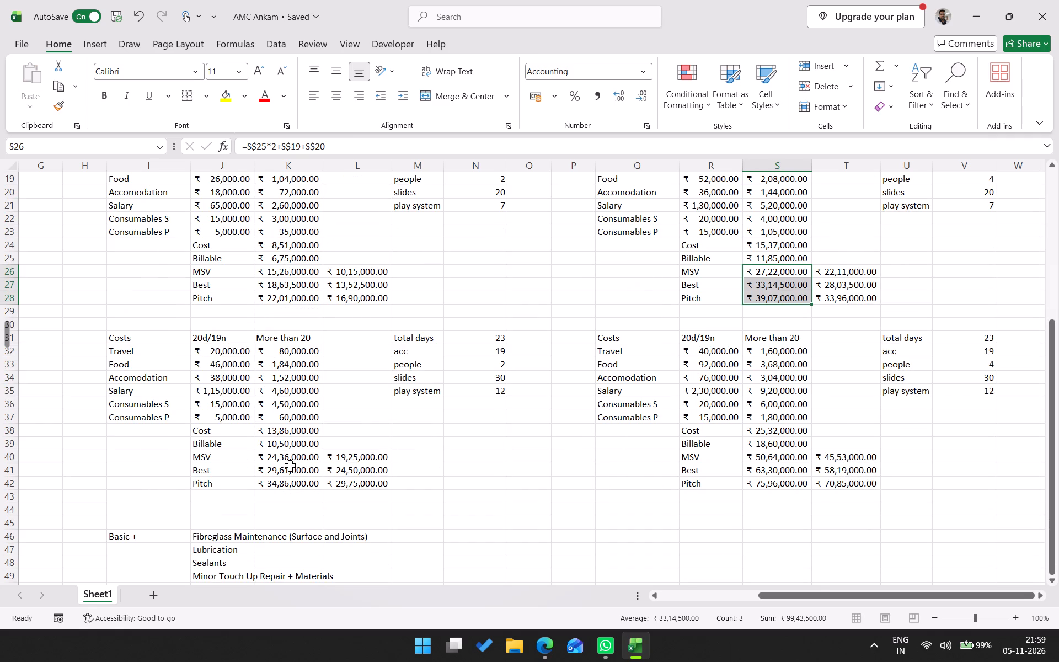
left_click_drag(290, 457, 291, 480)
key("ctrl+c")
left_click(784, 458)
key("ctrl+v")
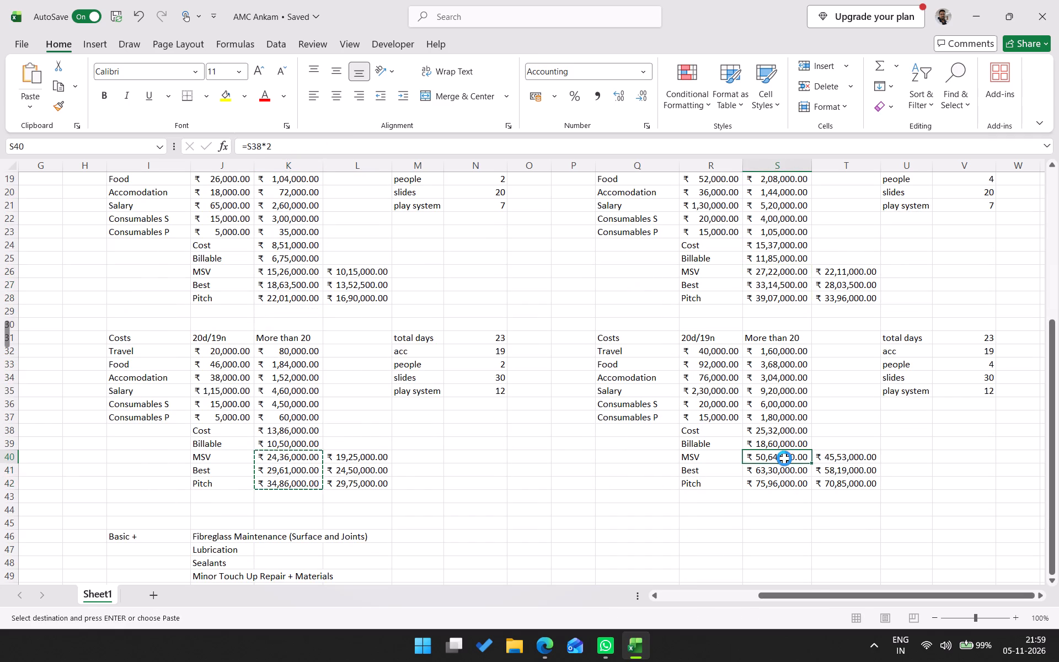
left_click(614, 444)
Review the MSV, Best and Pitch prices across the sheet's Care blocks.
left_click_drag(803, 596, 797, 596)
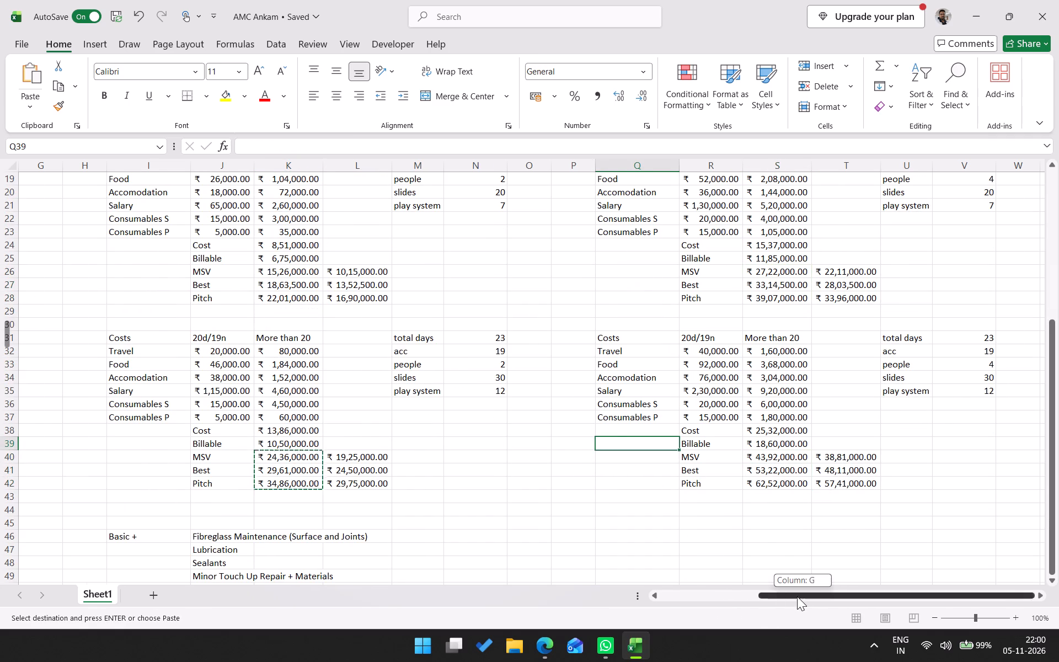
left_click_drag(797, 596, 641, 600)
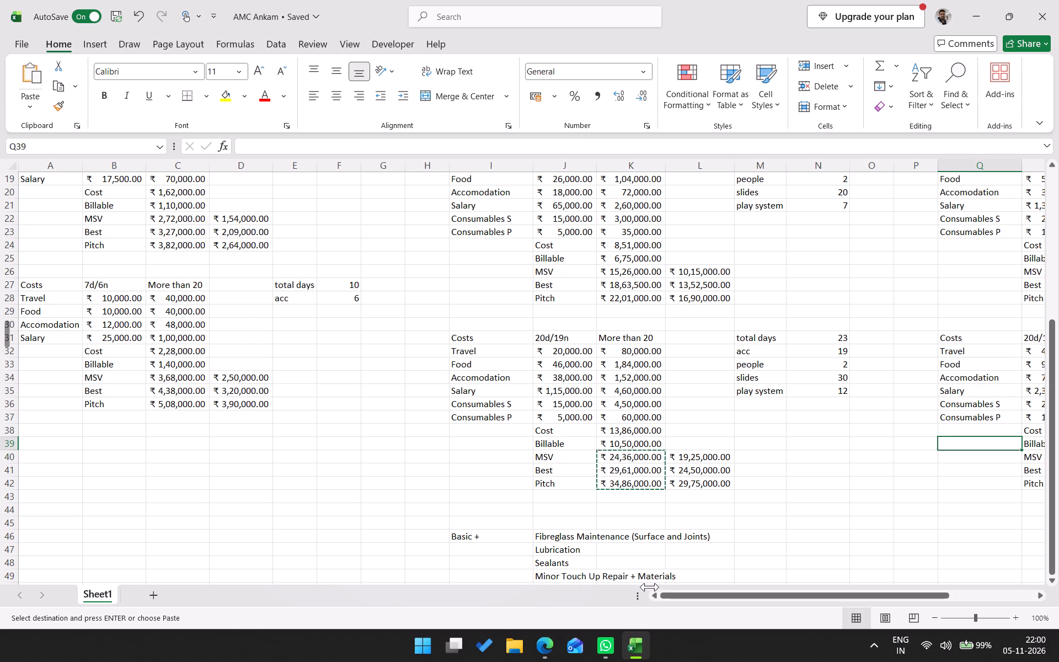
left_click_drag(674, 597, 768, 578)
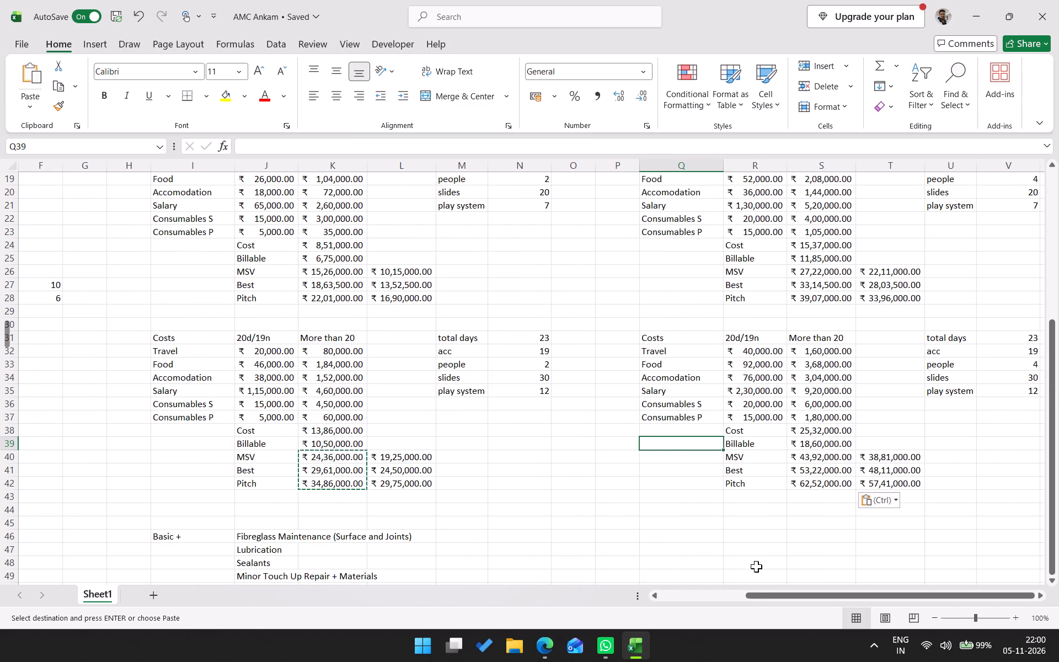
scroll(617, 449, "up", 4)
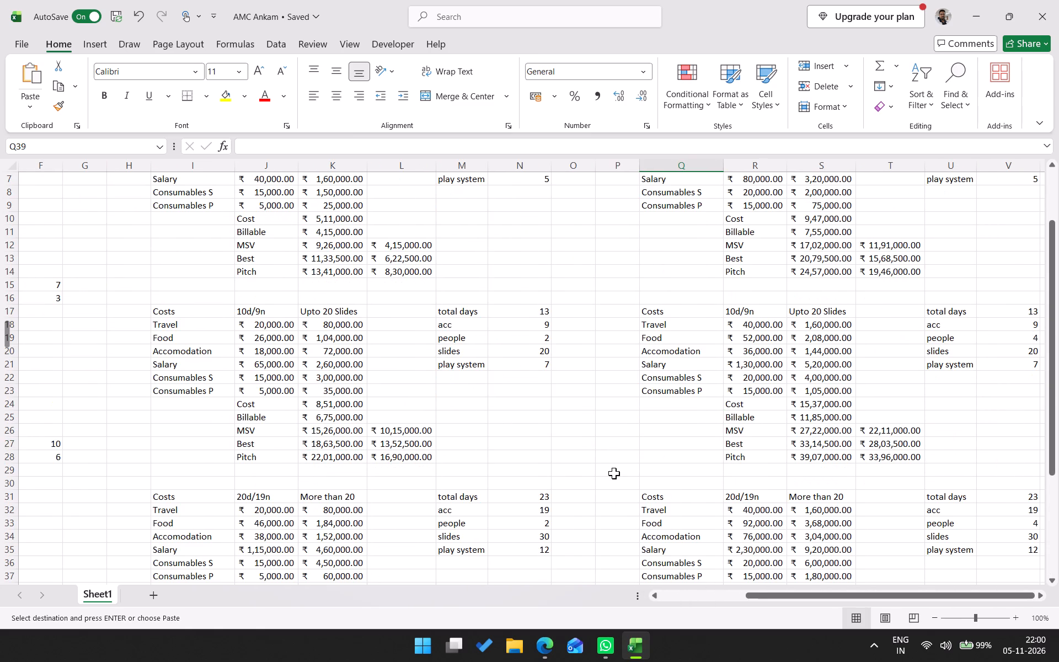
scroll(624, 455, "up", 2)
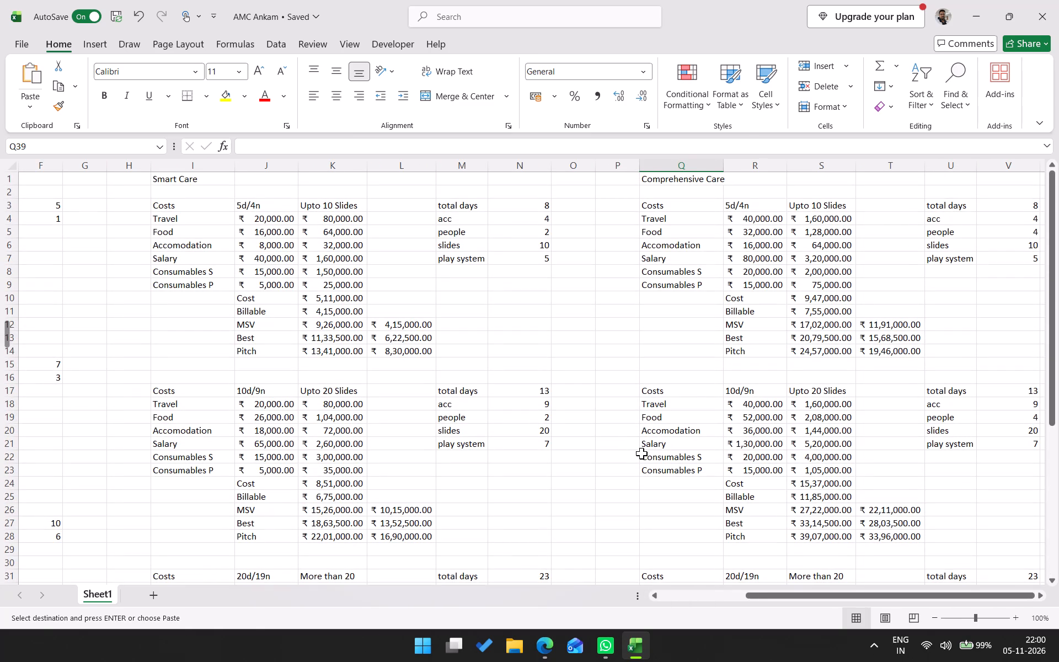
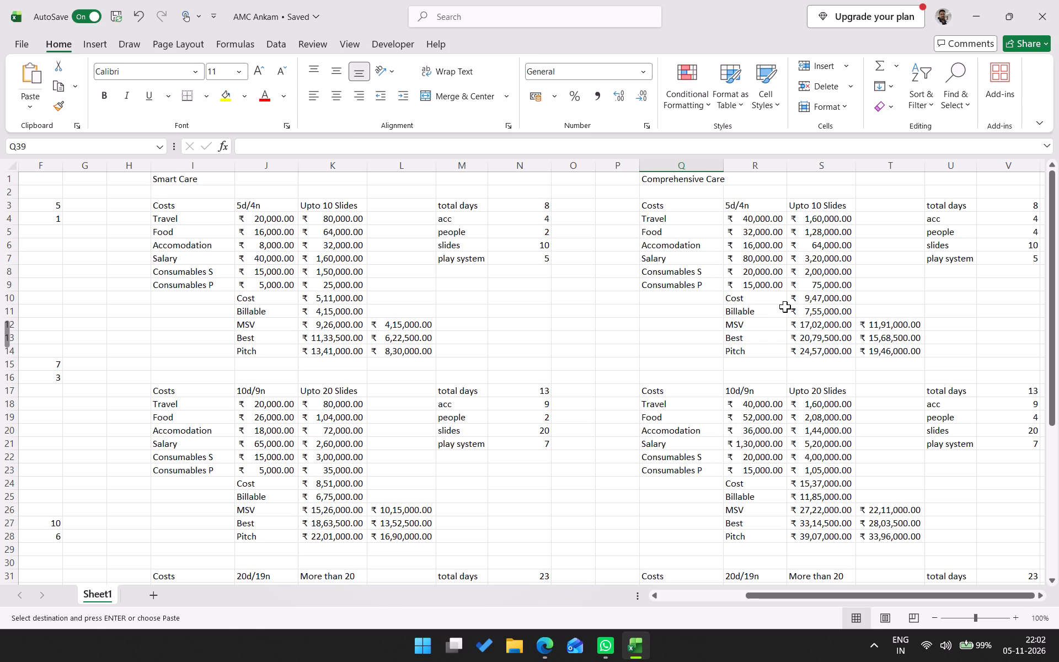
Compare the MSV, Best and Pitch prices in the Smart Care and Comprehensive Care blocks.
scroll(836, 372, "down", 6)
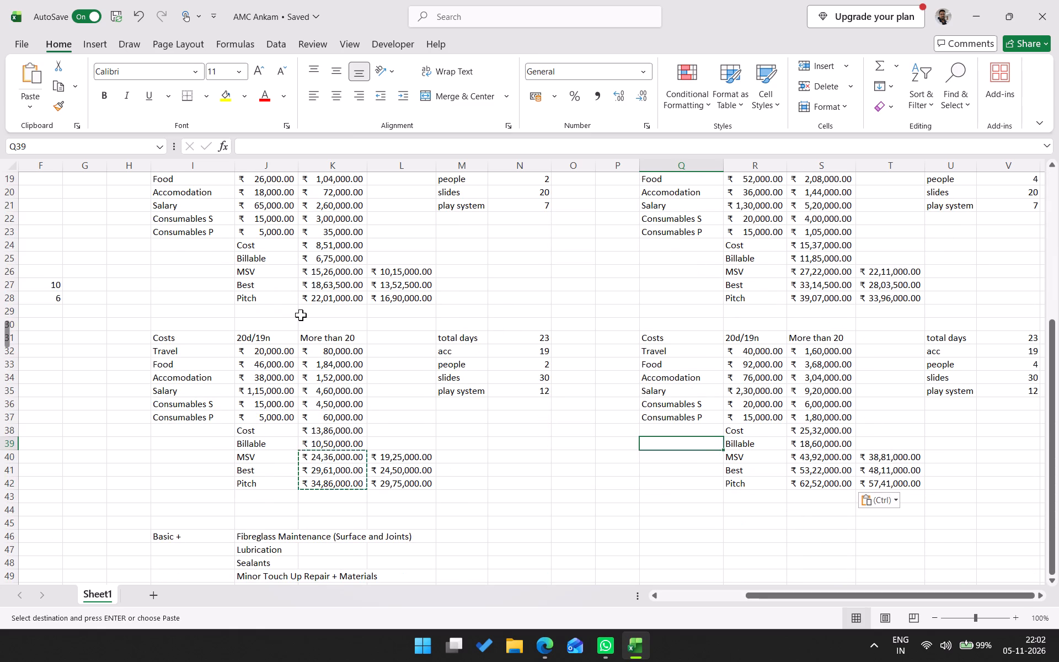
scroll(393, 354, "up", 5)
scroll(526, 282, "up", 3)
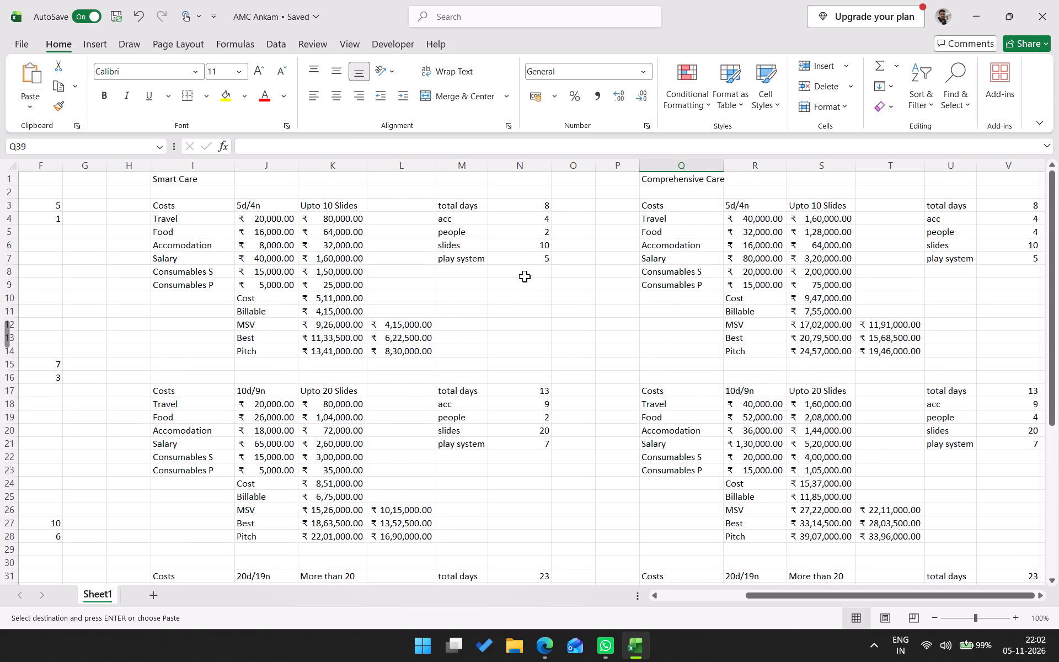
scroll(524, 275, "up", 4, "shift")
scroll(524, 275, "down", 3, "shift")
scroll(524, 275, "up", 16)
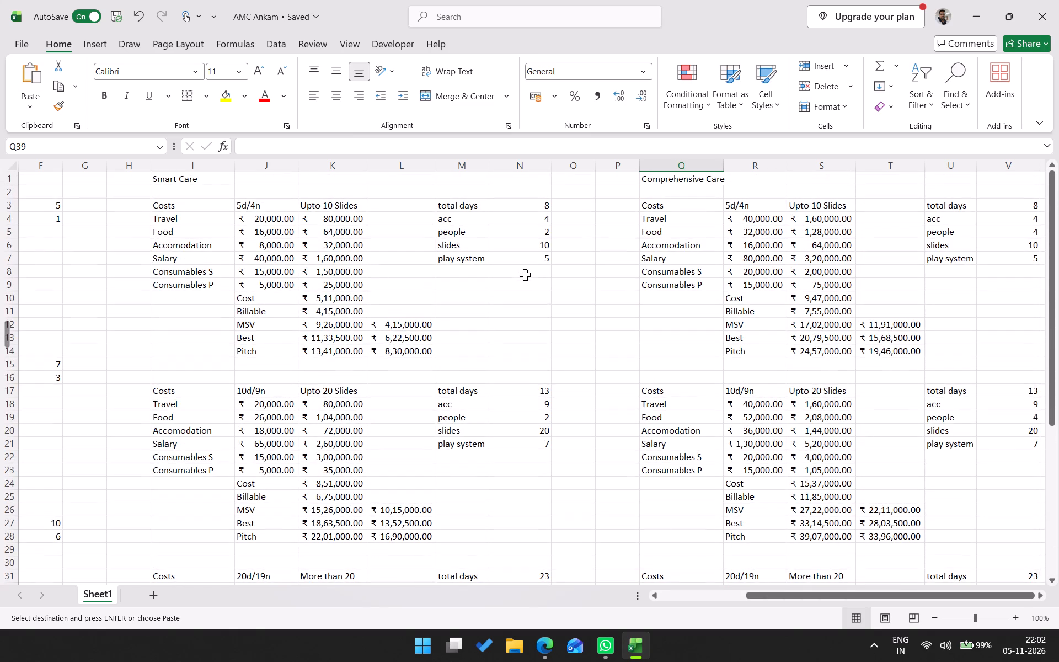
Replace Essential Care's Upto 10 Slides price formulas in C10:C12 with MSV 200000, Best 250000 and Pitch 300000.
left_click_drag(797, 596, 612, 592)
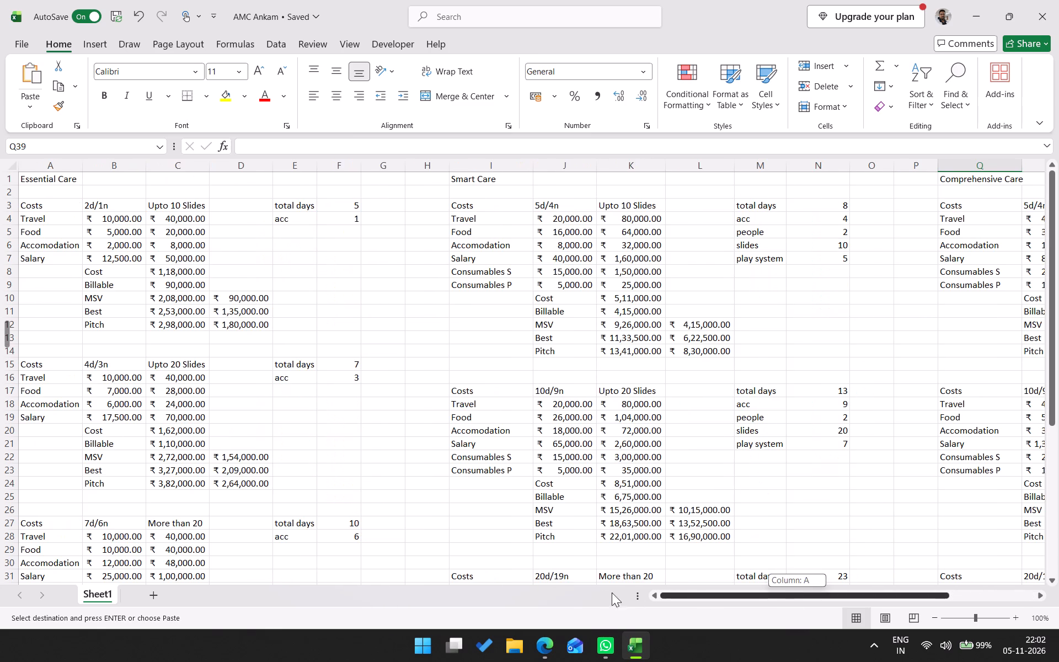
left_click_drag(612, 592, 602, 592)
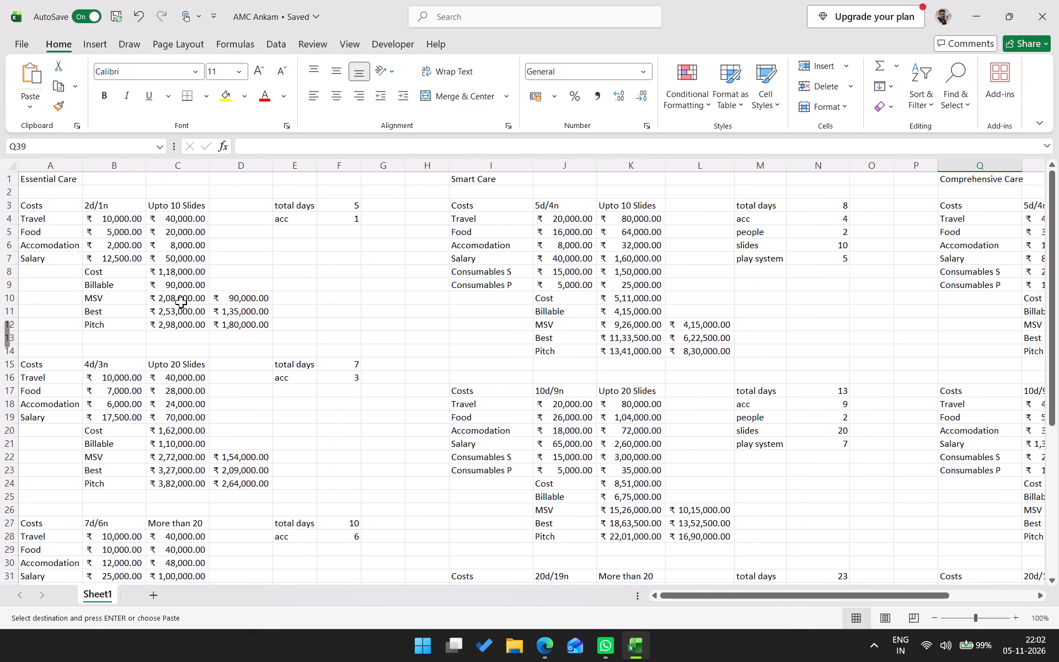
left_click(181, 301)
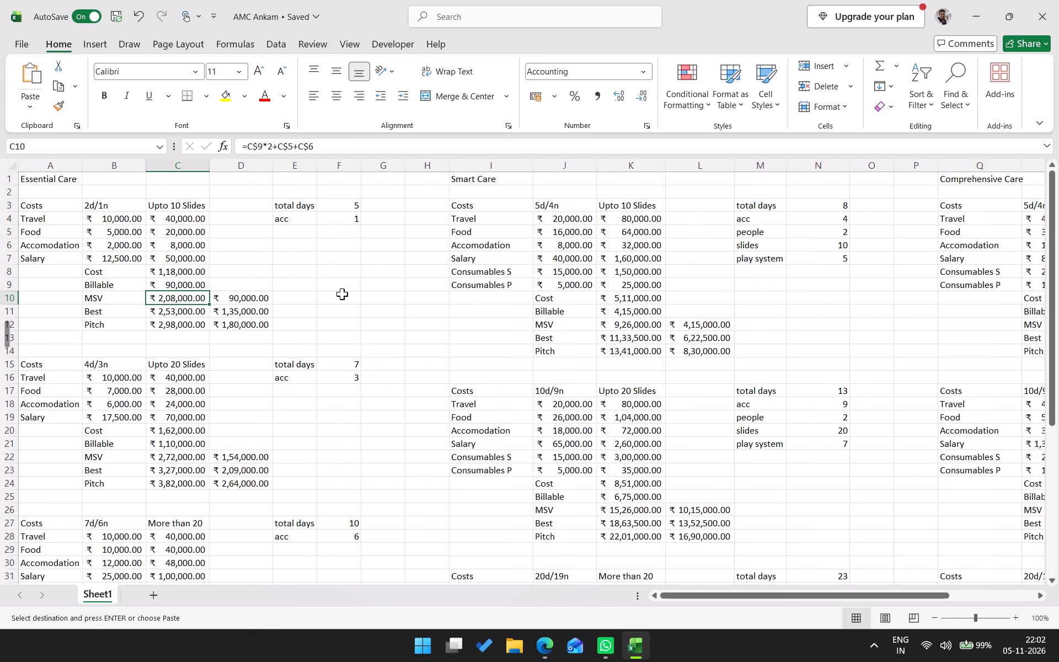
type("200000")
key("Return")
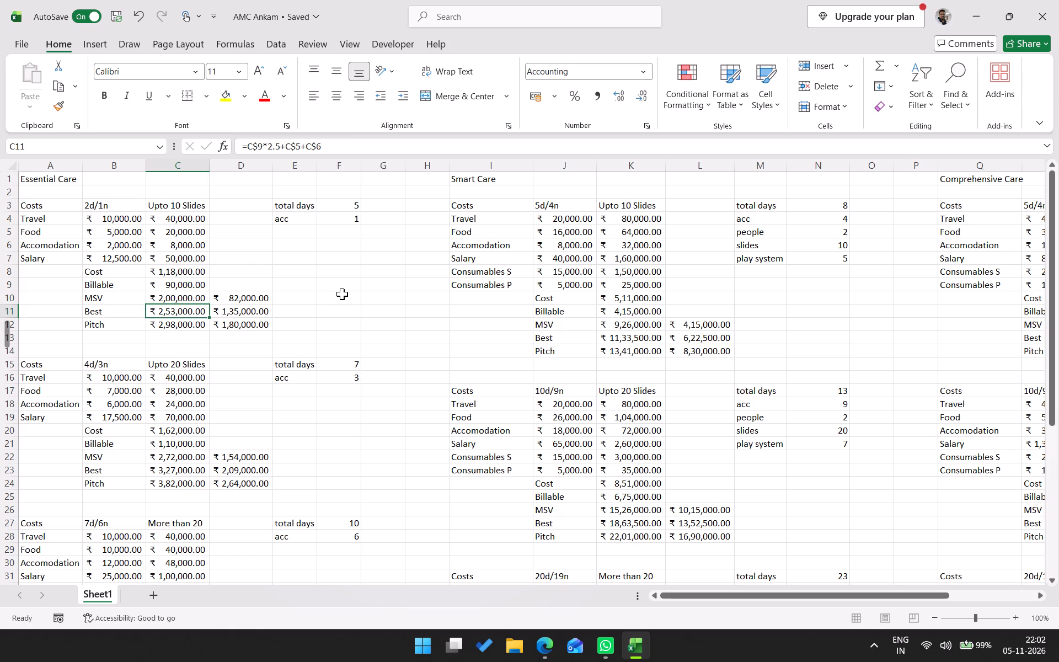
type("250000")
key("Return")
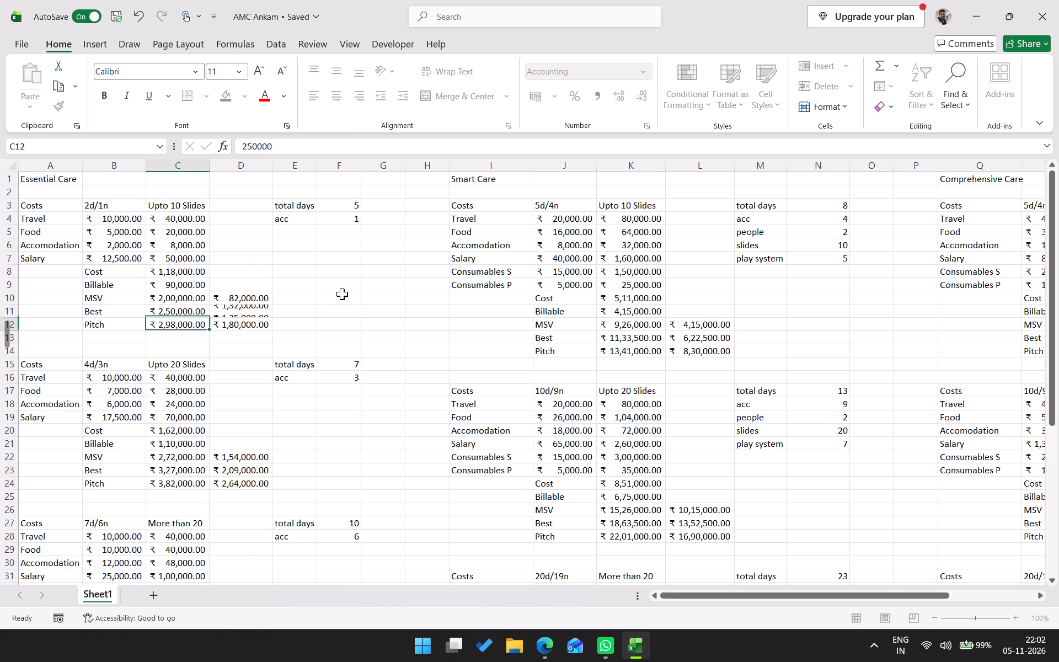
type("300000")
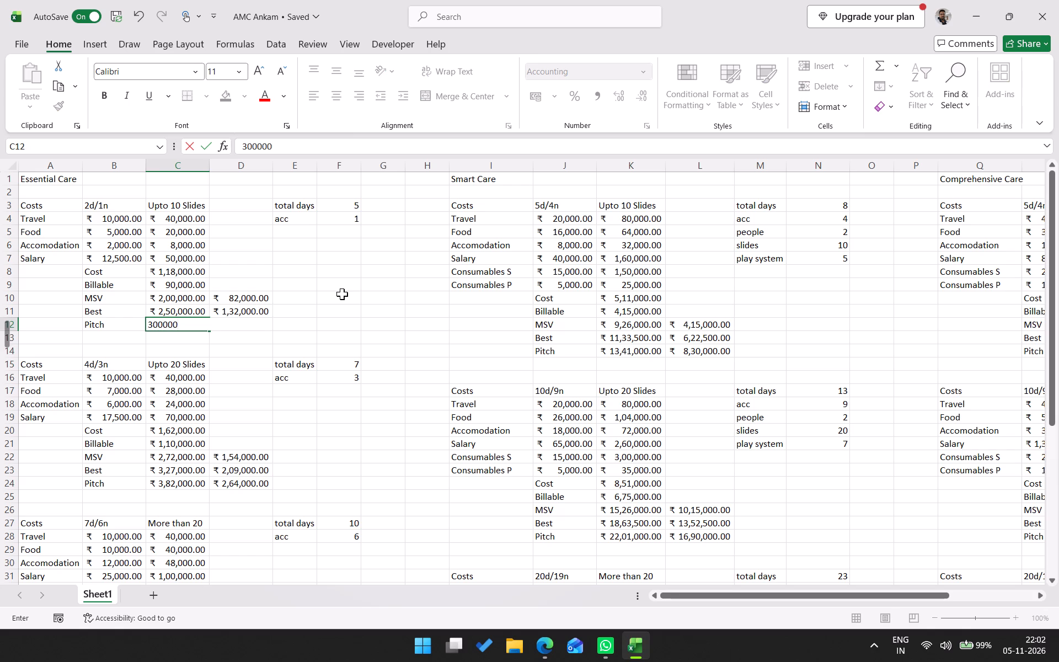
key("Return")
Replace Essential Care's Upto 20 Slides price formulas in C22:C24 with MSV 275000, Best 325000 and Pitch 400000.
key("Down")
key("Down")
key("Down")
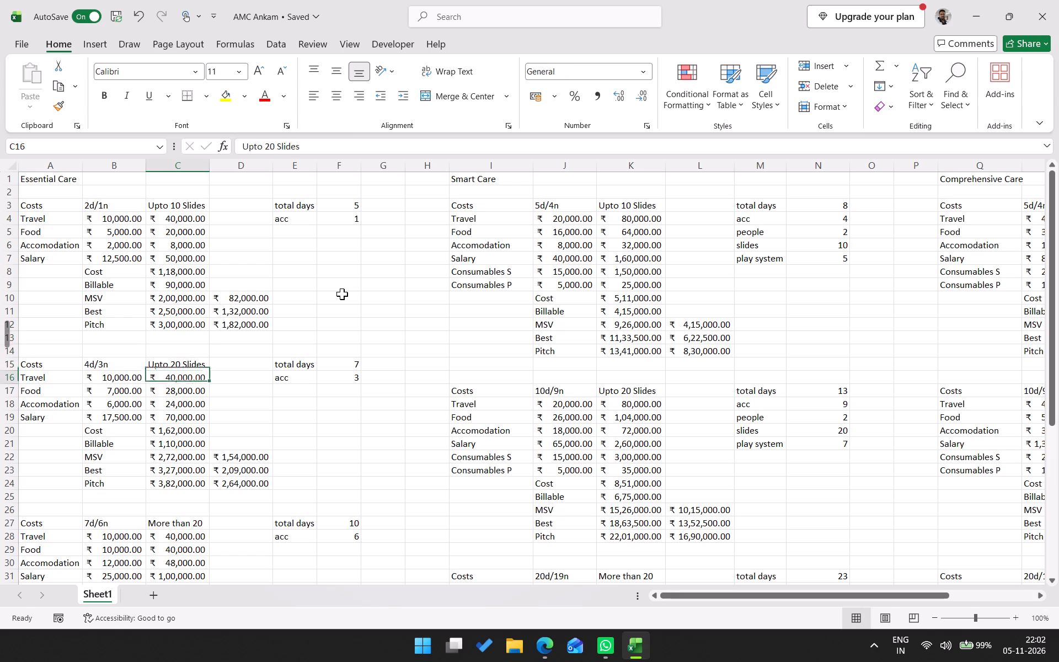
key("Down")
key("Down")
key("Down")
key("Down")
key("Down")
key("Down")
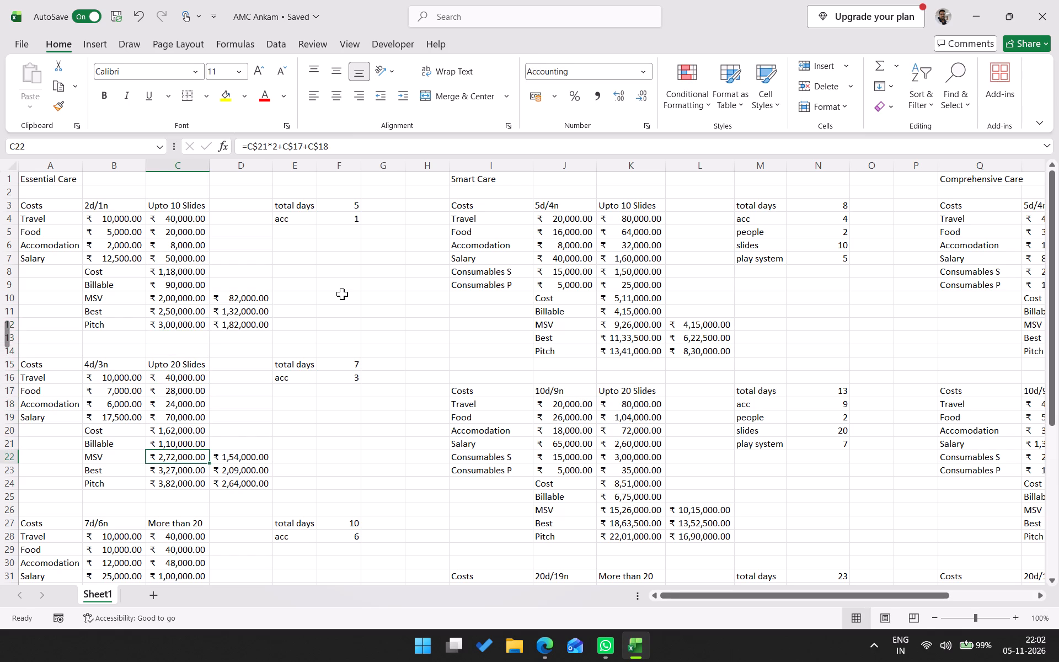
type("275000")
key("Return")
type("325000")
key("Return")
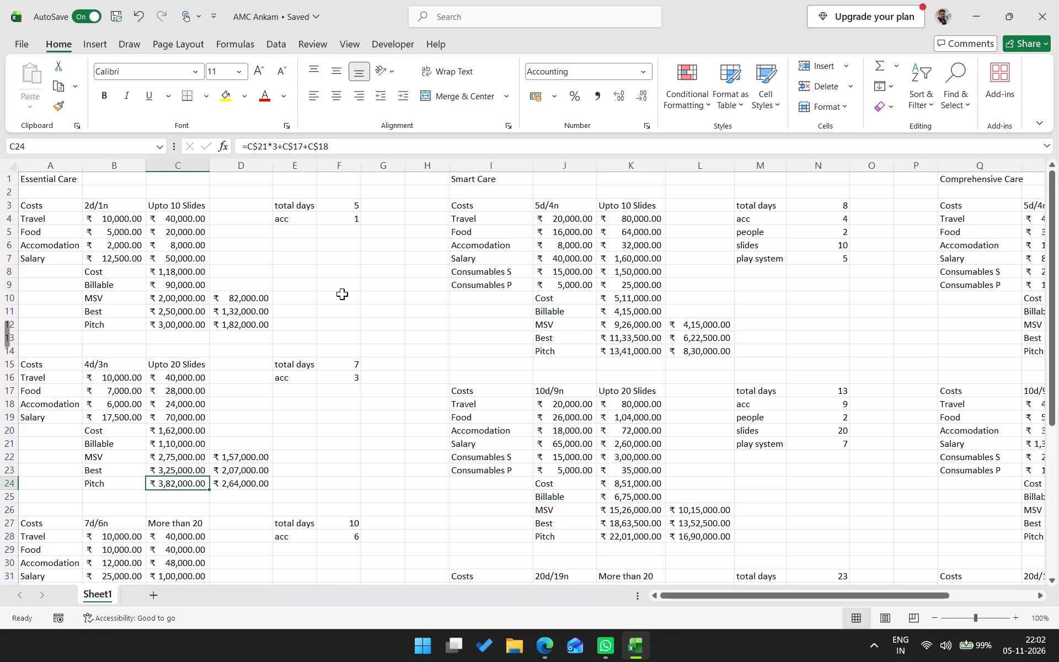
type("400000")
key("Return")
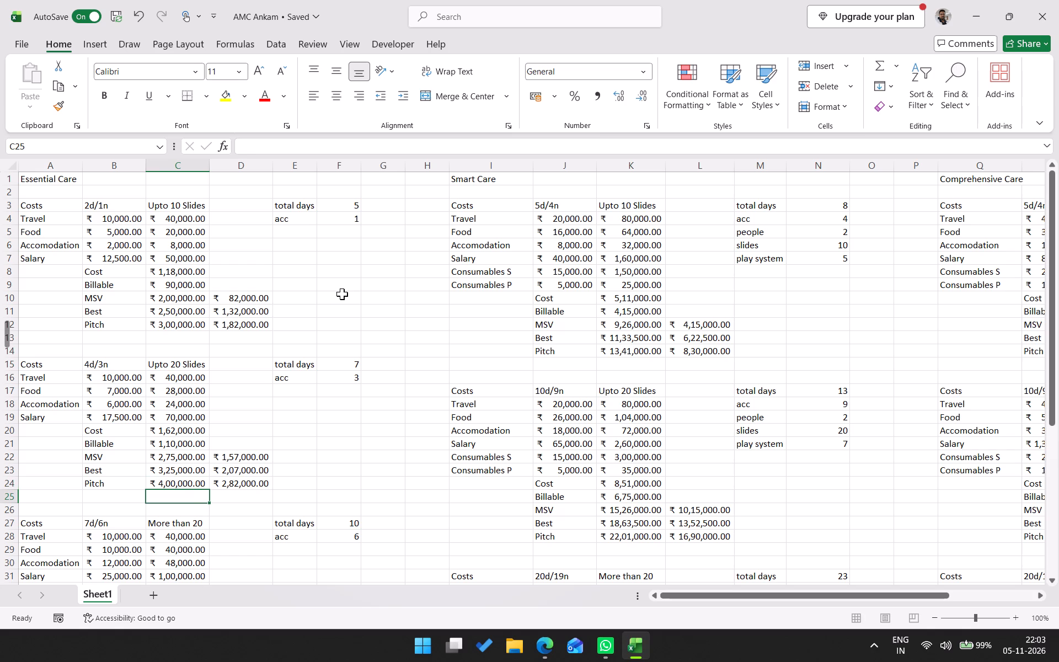
Replace Essential Care's More than 20 price formulas in C34:C36 with MSV 375000, Best 450000 and Pitch 515000.
scroll(239, 296, "down", 4)
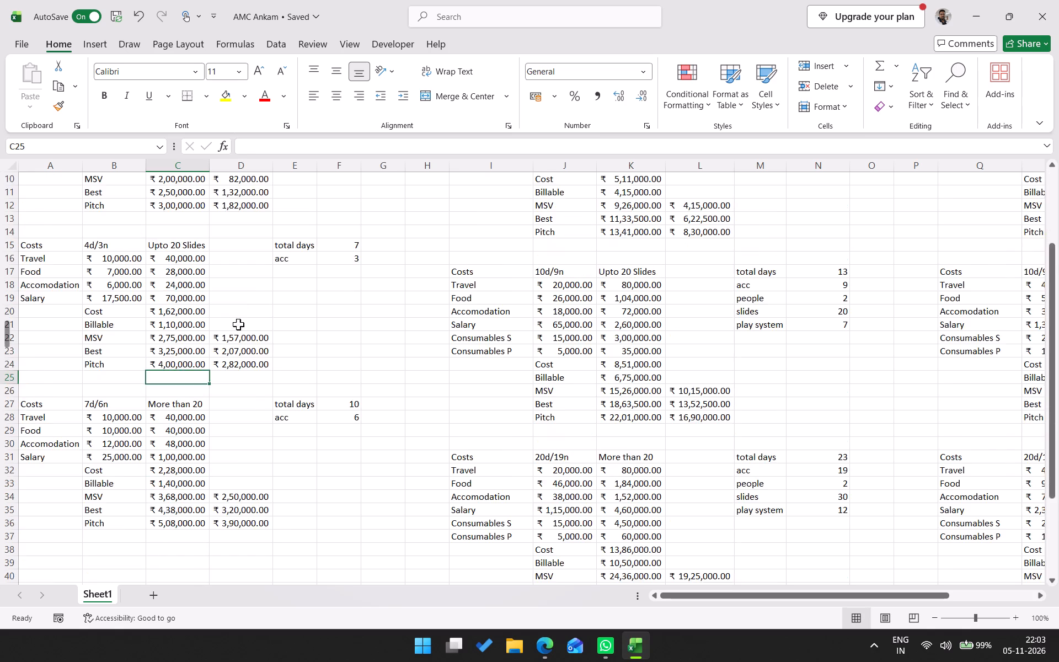
left_click(183, 455)
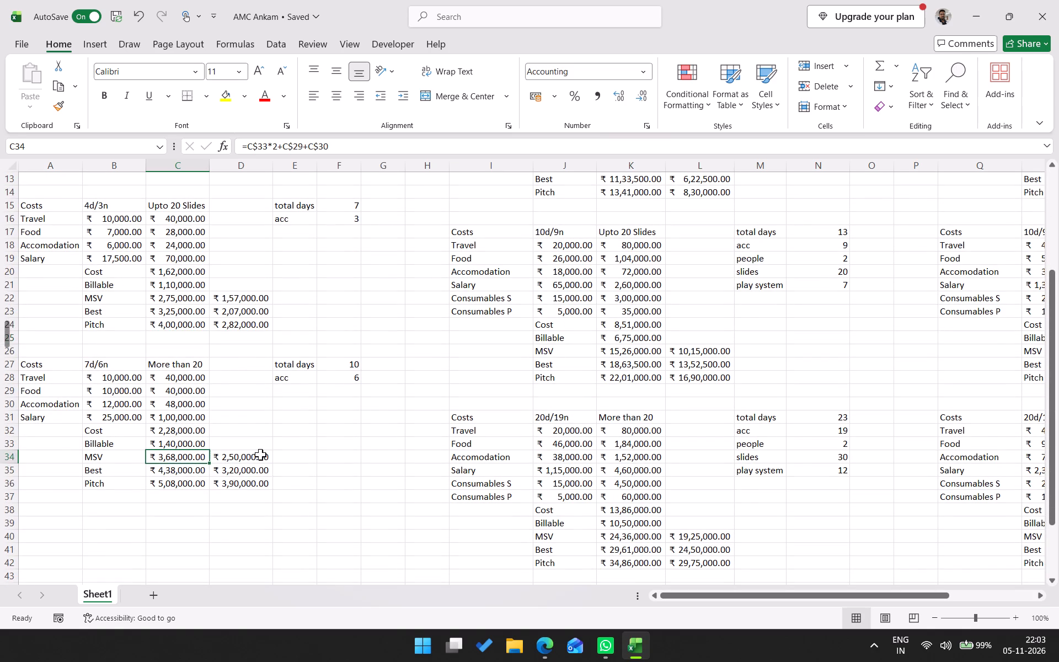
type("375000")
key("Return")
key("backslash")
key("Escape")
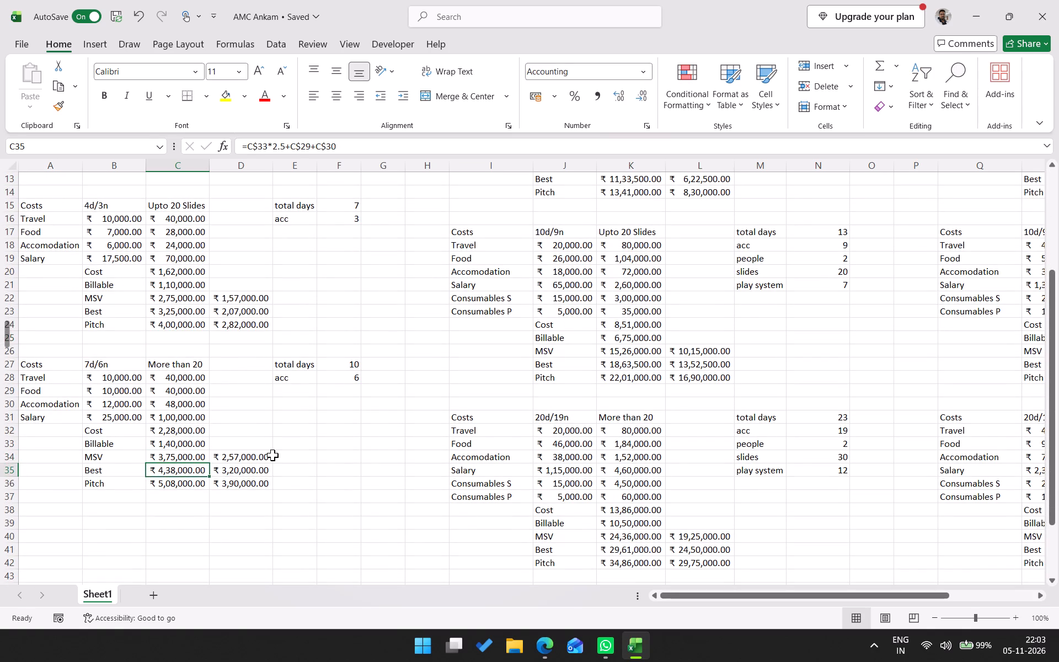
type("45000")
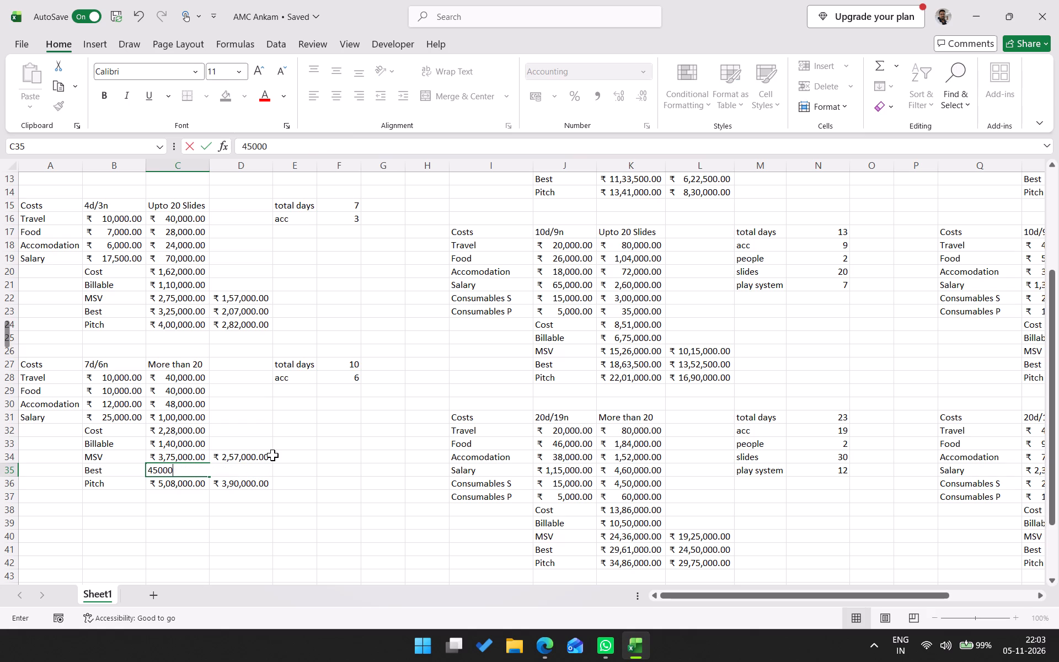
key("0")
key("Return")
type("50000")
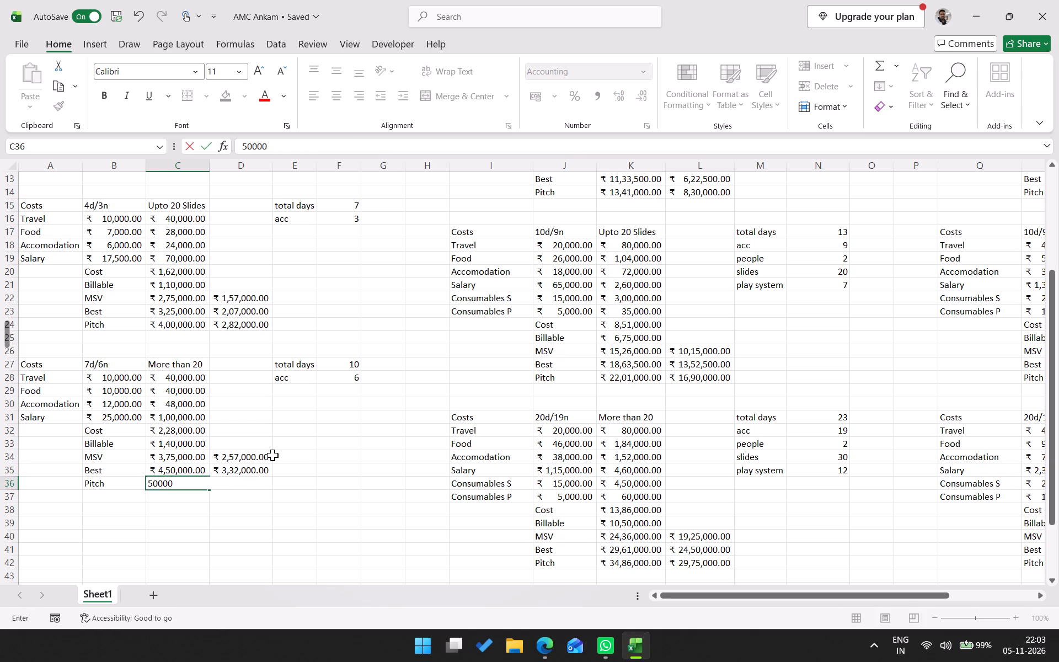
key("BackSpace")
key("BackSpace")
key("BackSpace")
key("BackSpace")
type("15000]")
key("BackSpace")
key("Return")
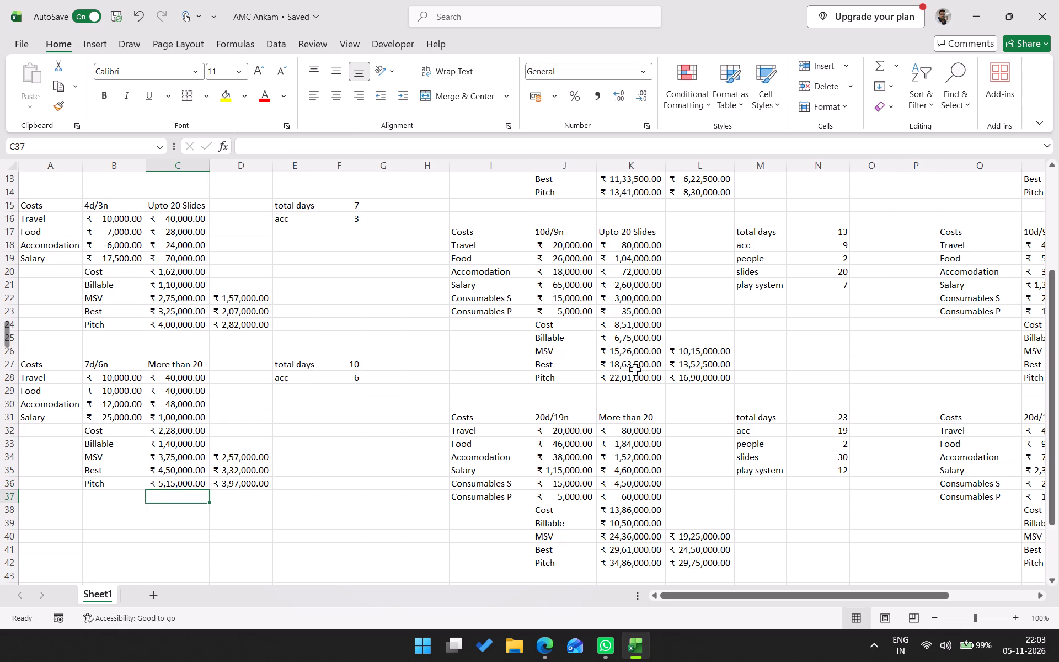
Replace Smart Care's Upto 10 Slides price formulas in K12:K14 with MSV 925000, Best 1150000 and Pitch 1350000.
scroll(661, 491, "up", 4)
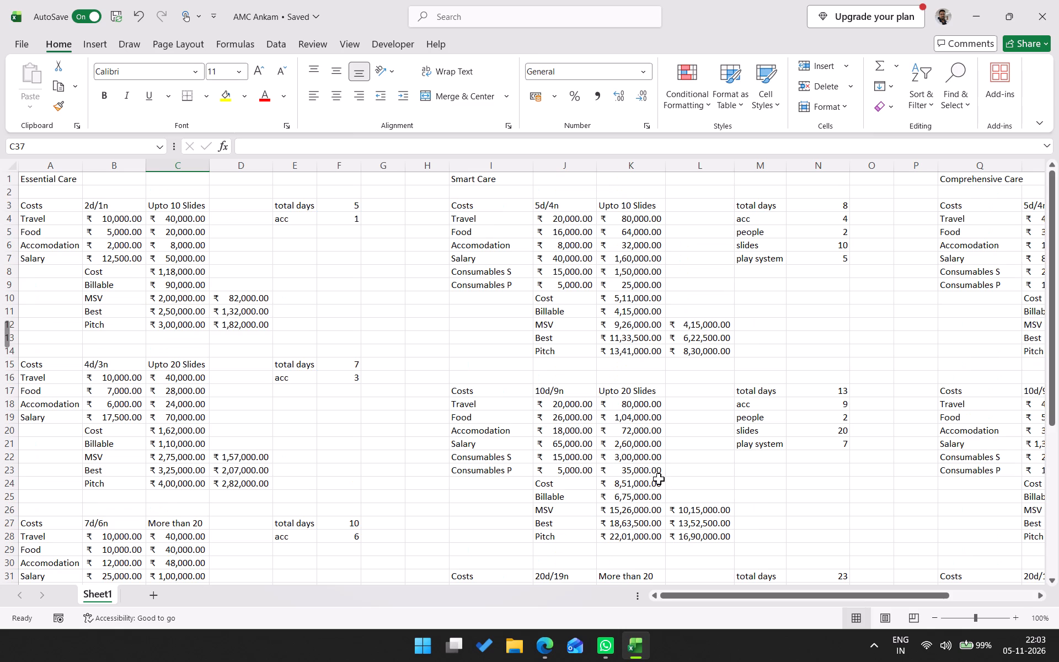
scroll(659, 478, "down", 2)
scroll(798, 380, "up", 1)
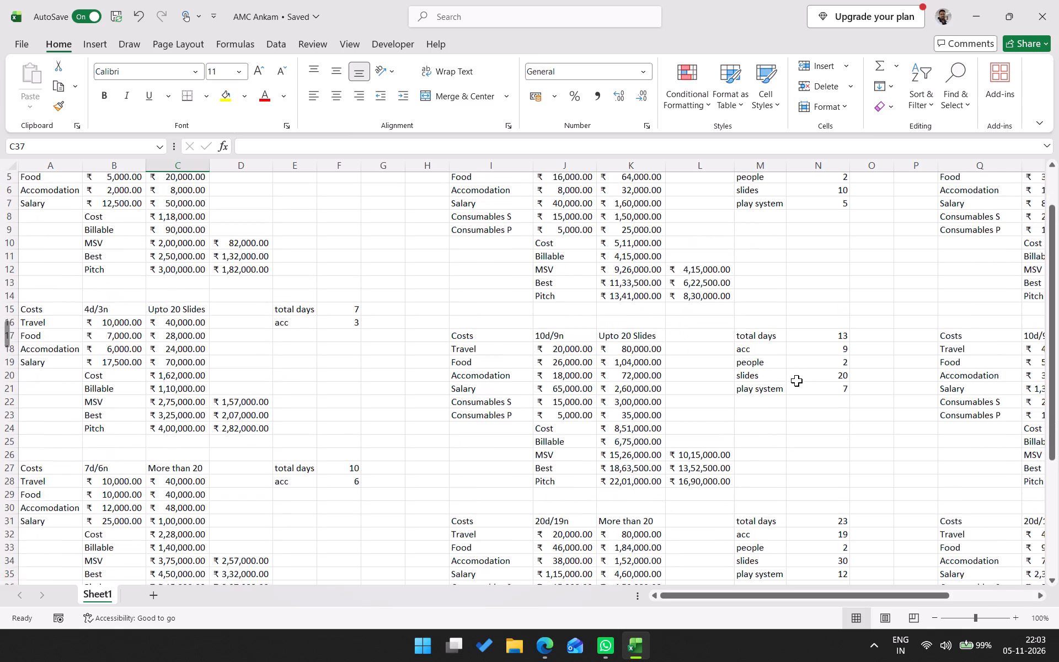
scroll(709, 389, "up", 1)
left_click(641, 323)
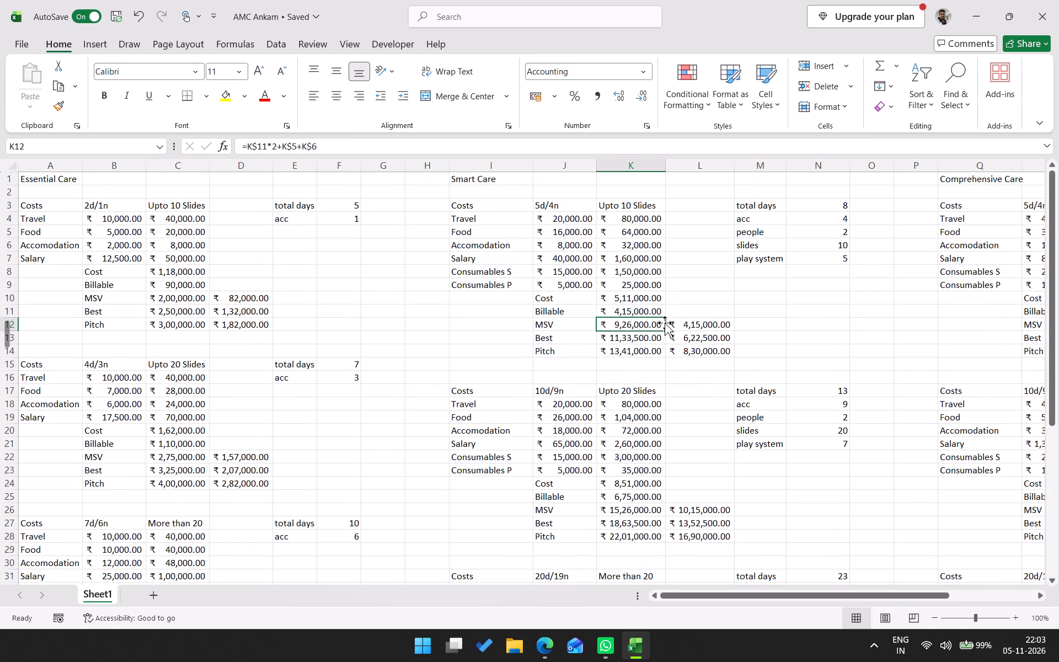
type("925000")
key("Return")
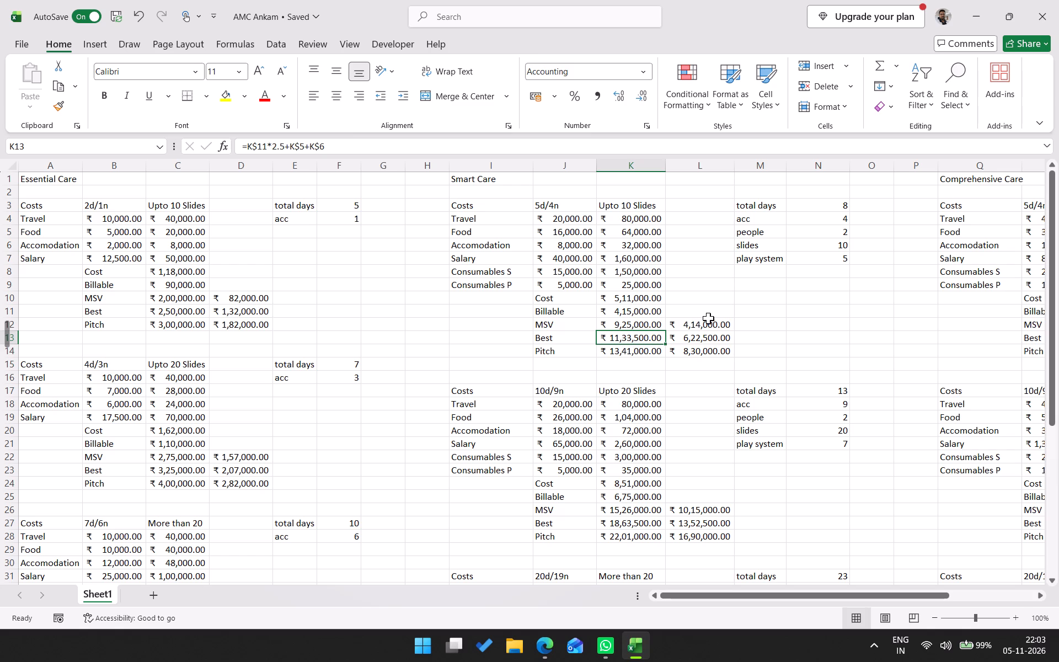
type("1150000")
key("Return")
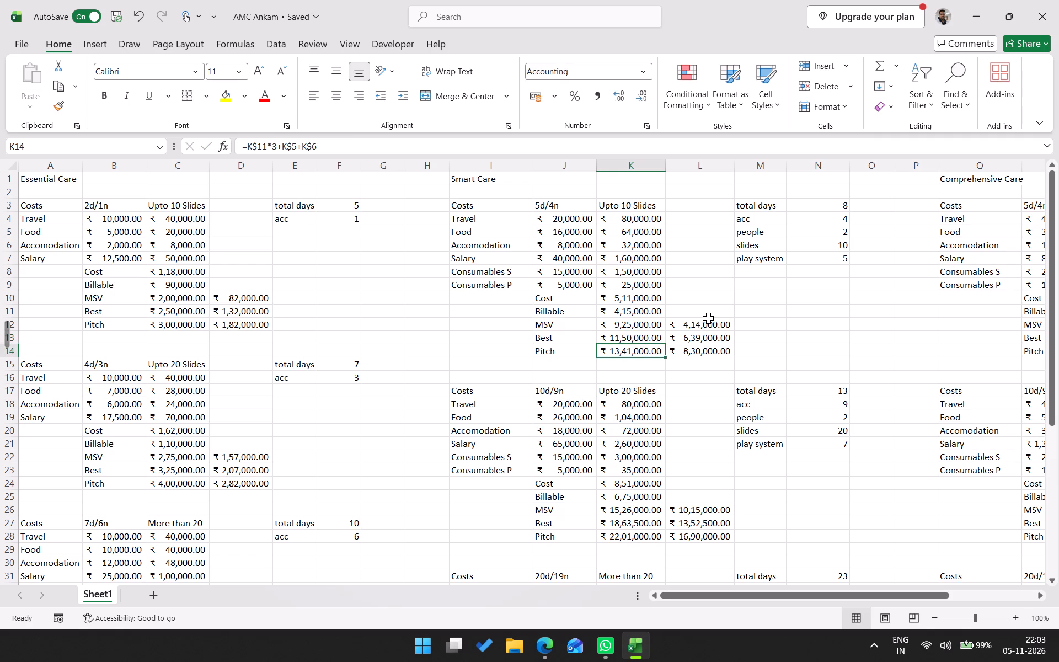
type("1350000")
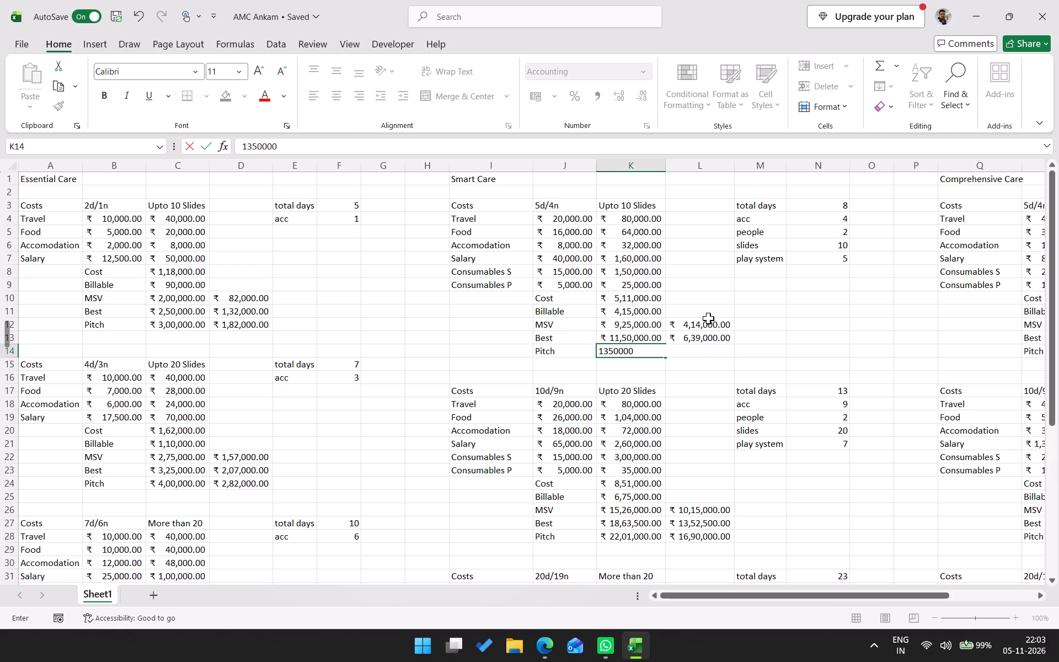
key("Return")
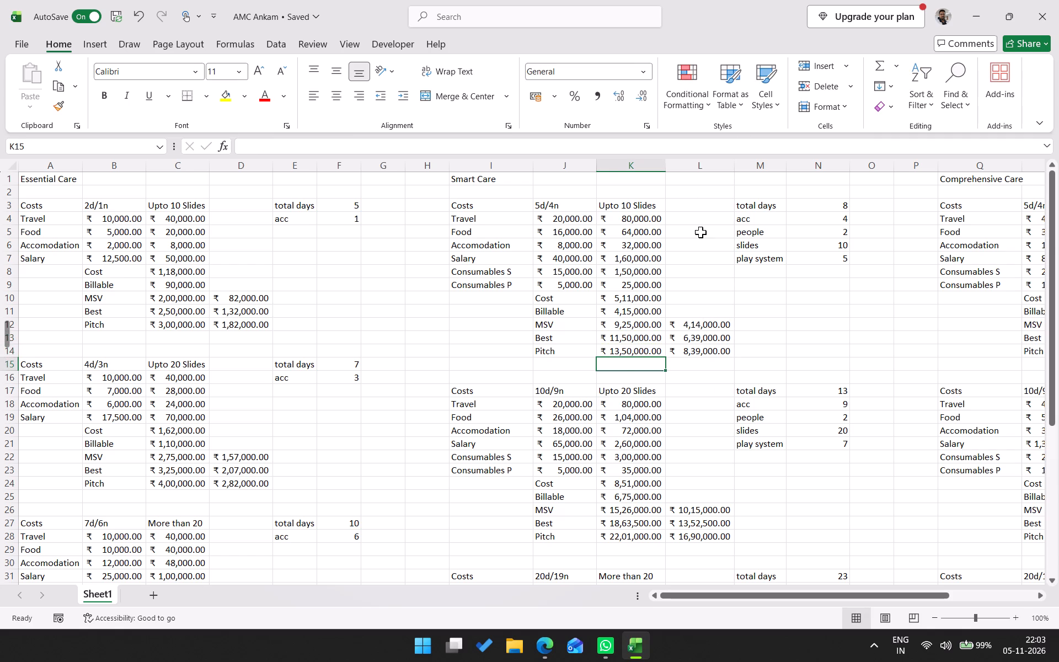
Replace Smart Care's Upto 20 Slides formulas in K26:K27 with MSV 1525000 and Best 1875000.
scroll(715, 292, "down", 3)
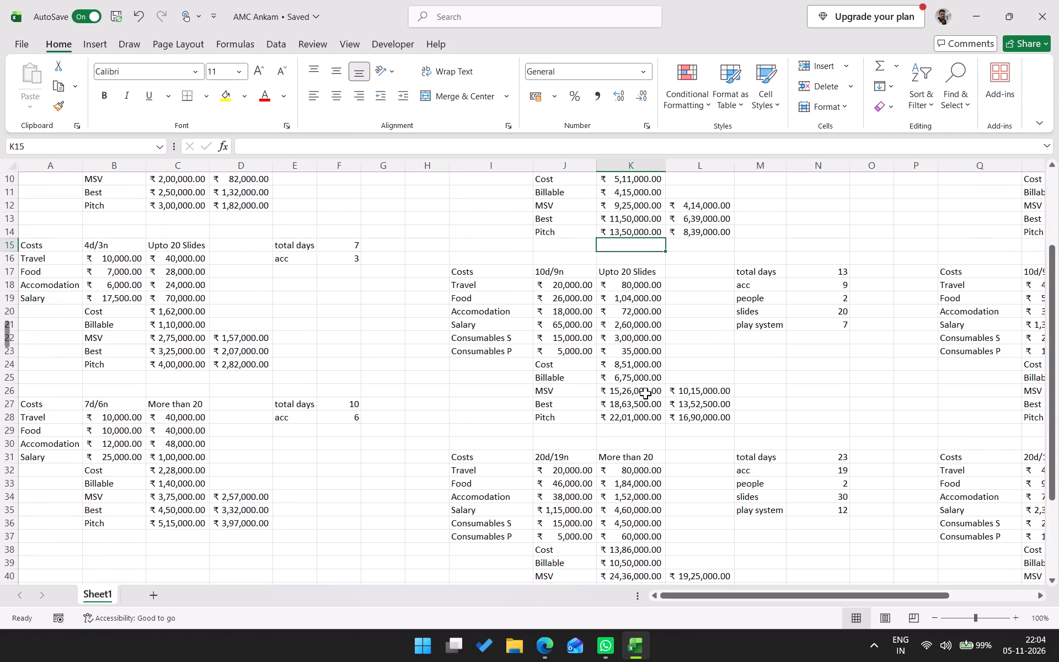
left_click(645, 394)
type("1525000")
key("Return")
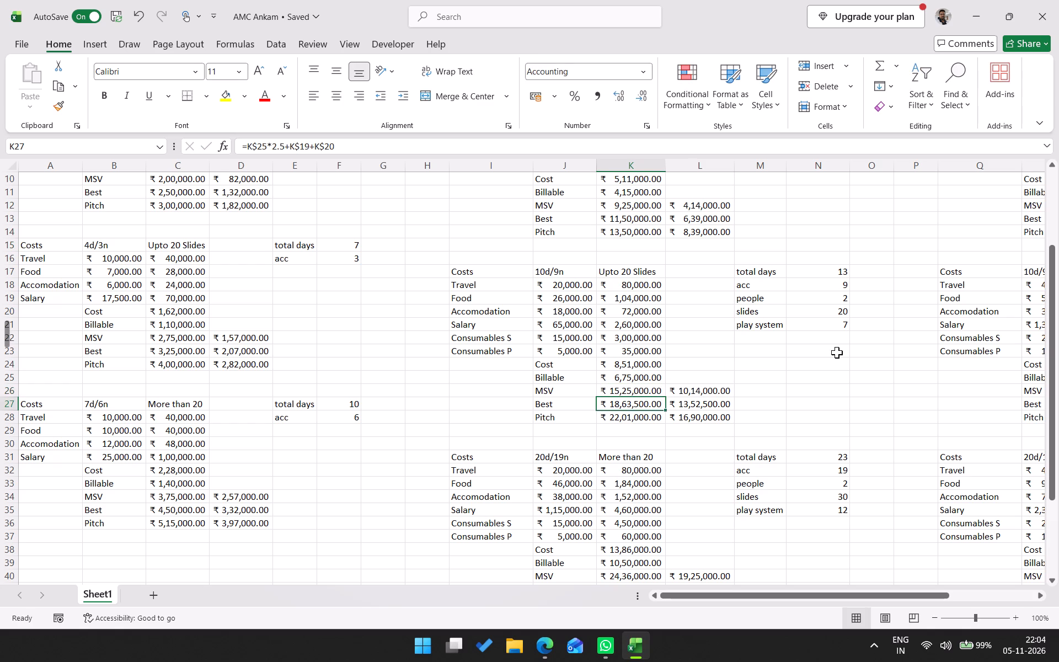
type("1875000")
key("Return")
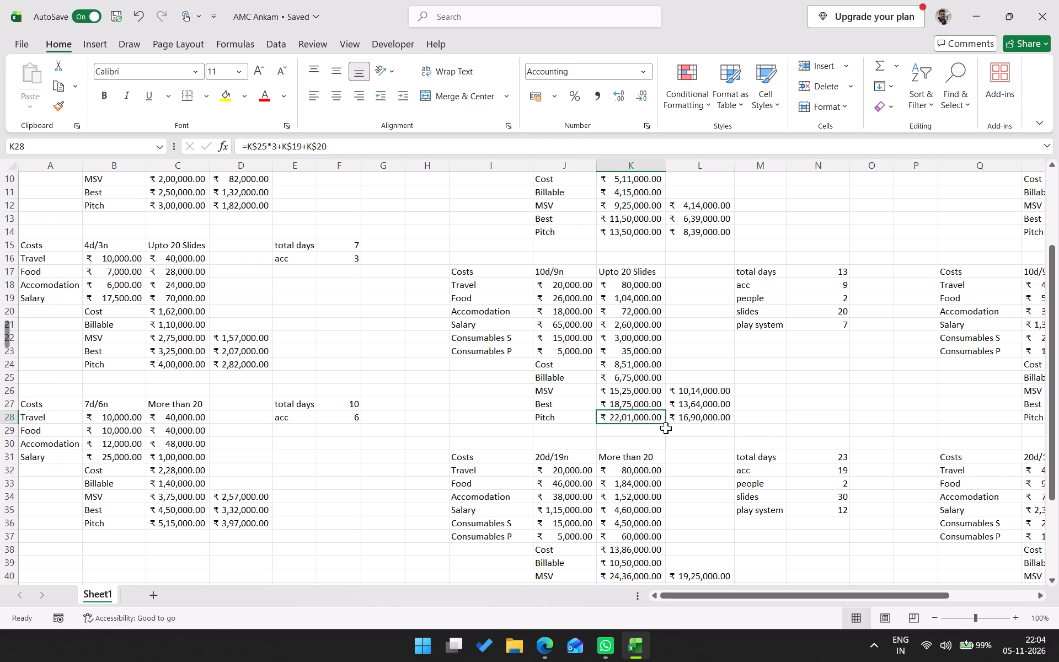
Check the contents of Smart Care's Upto 10 Slides MSV and Billable cells, K12 and K11.
scroll(666, 429, "up", 3)
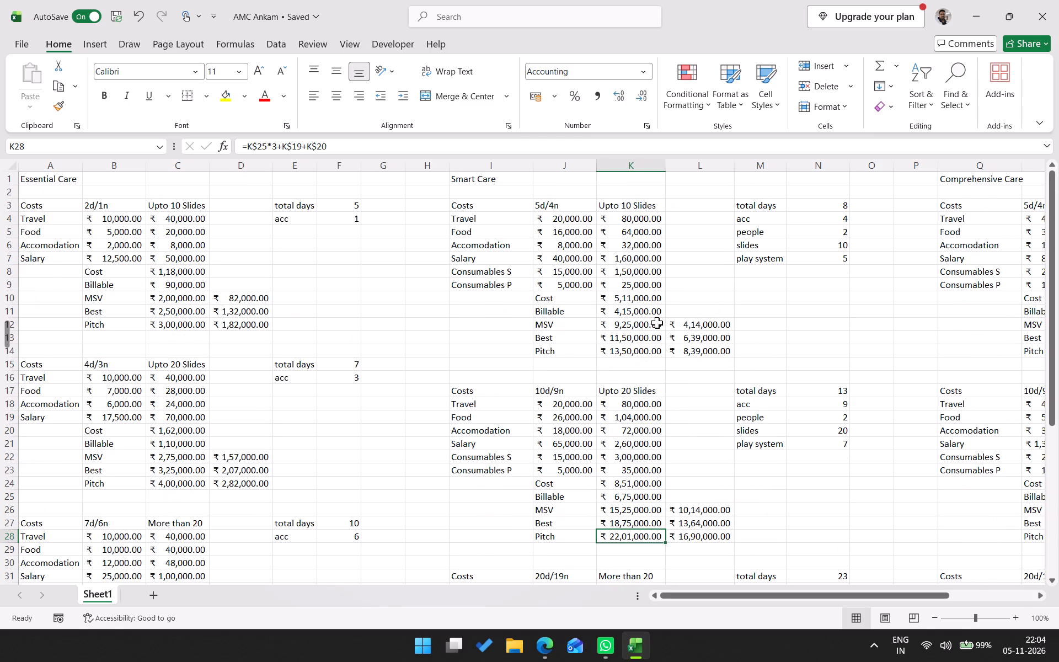
left_click(640, 323)
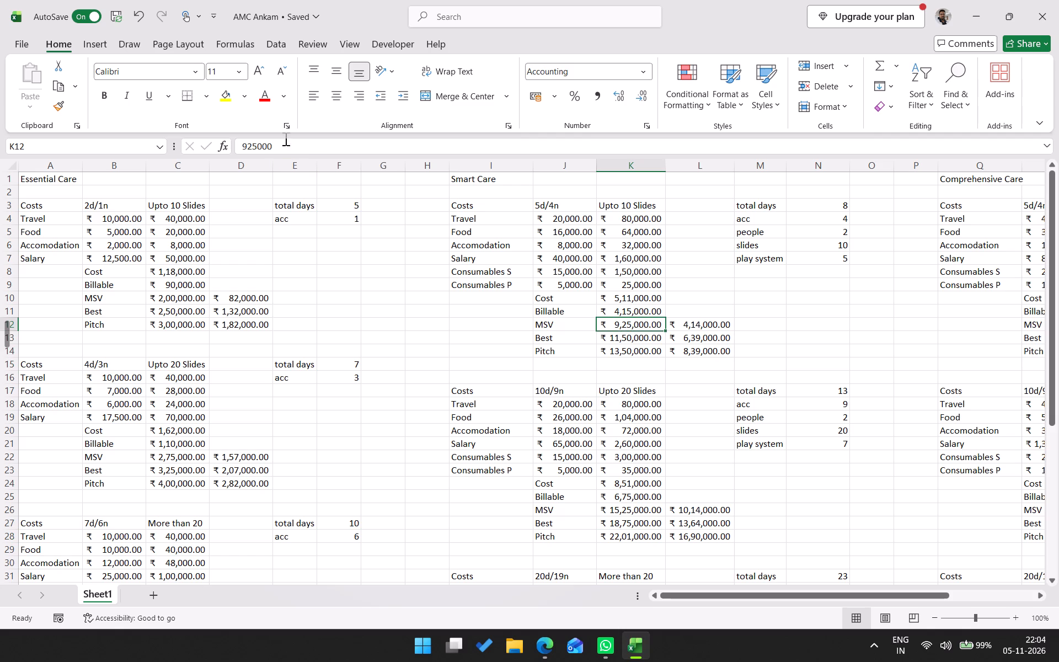
left_click(627, 310)
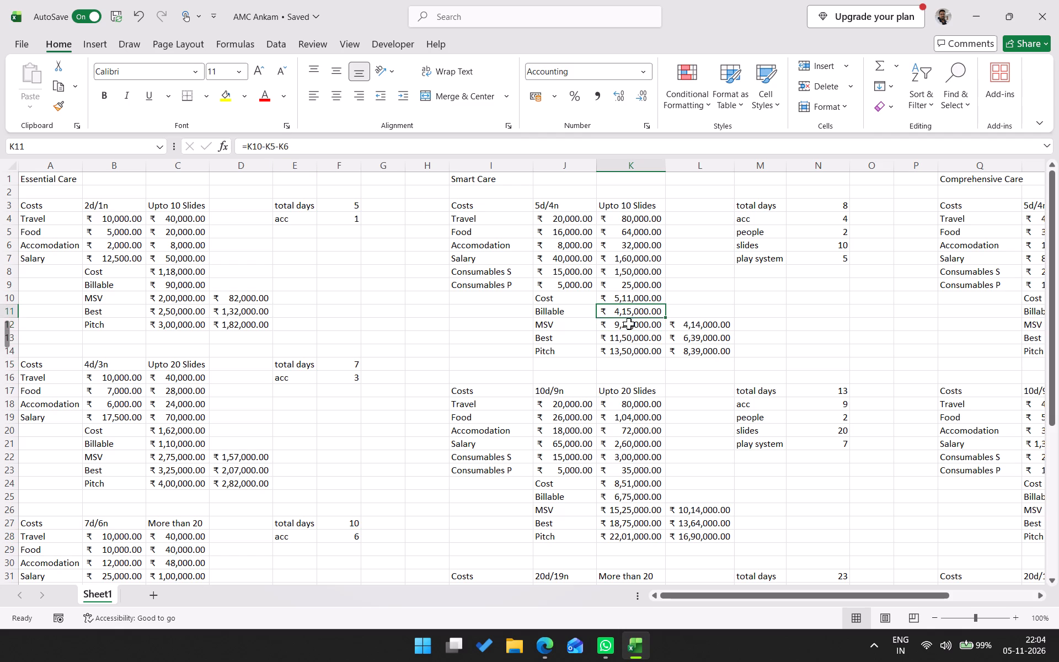
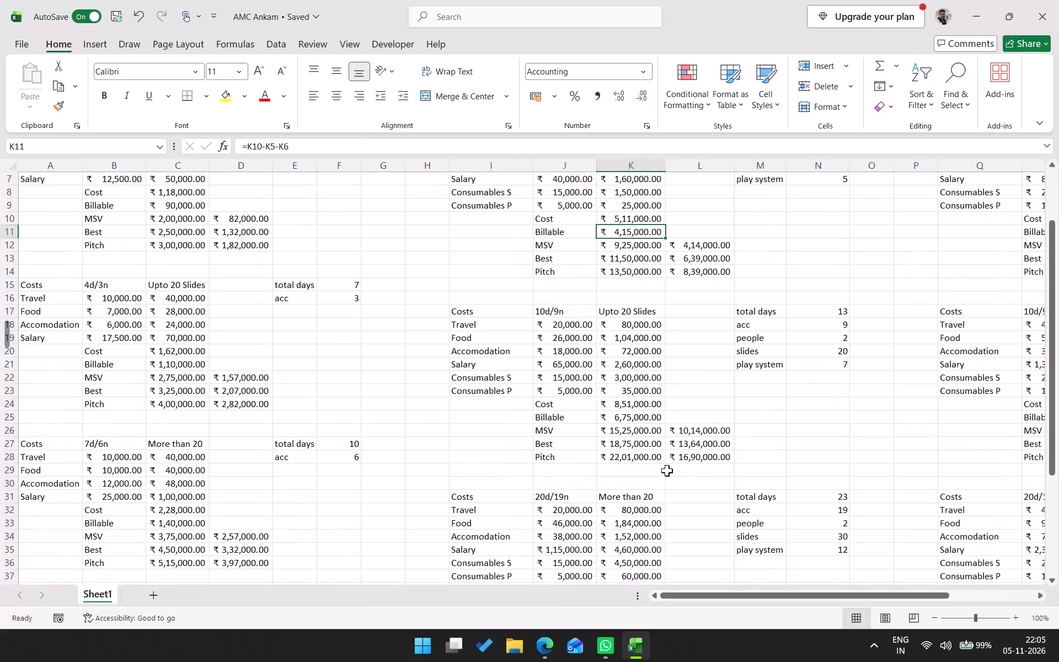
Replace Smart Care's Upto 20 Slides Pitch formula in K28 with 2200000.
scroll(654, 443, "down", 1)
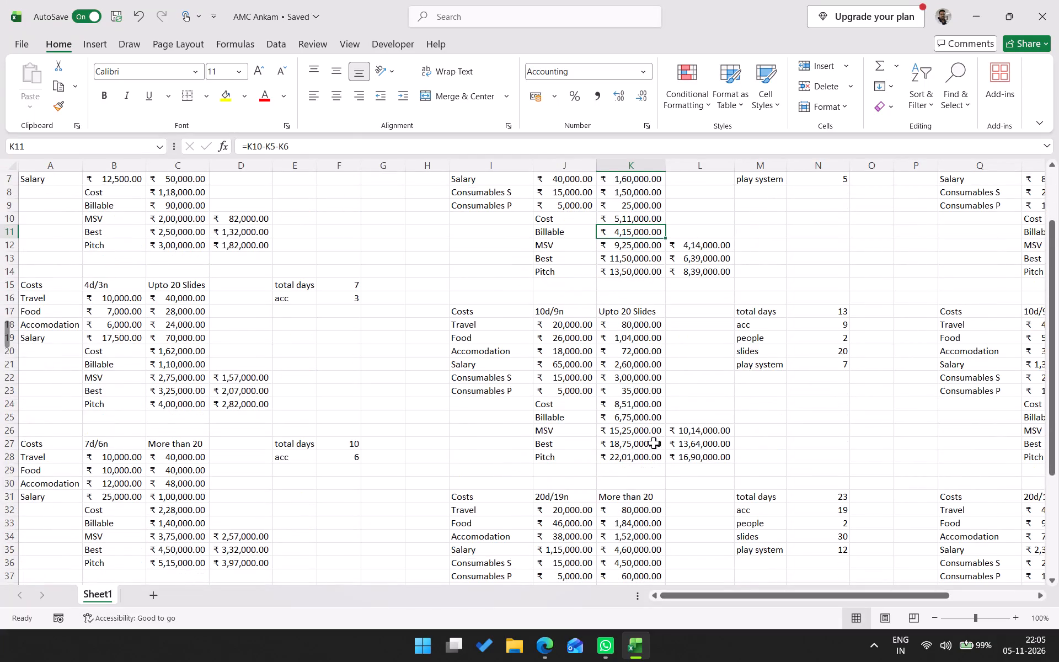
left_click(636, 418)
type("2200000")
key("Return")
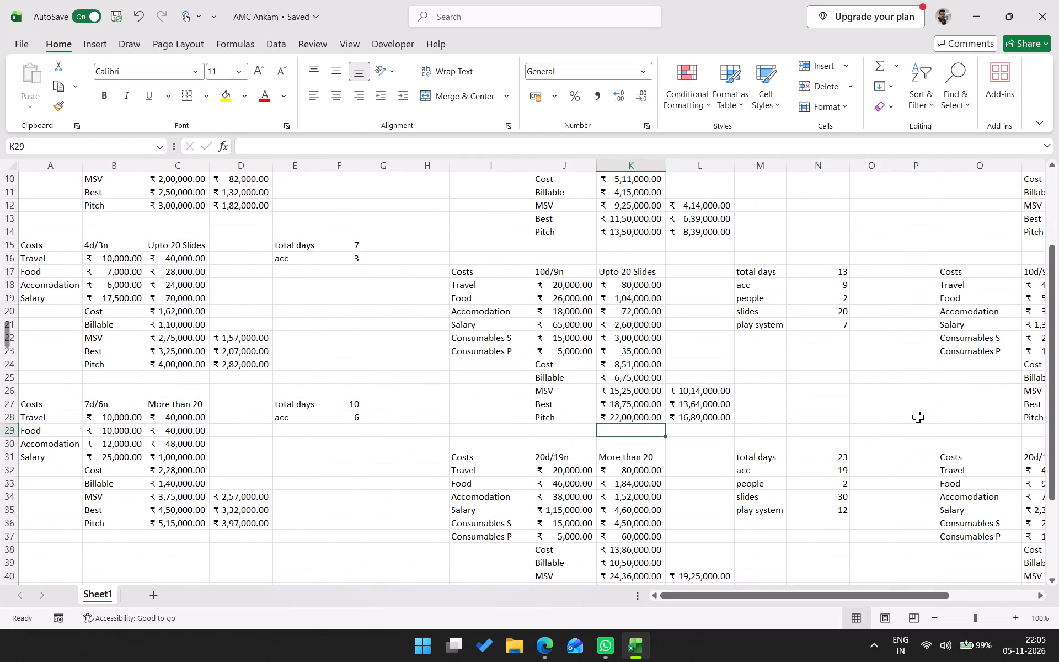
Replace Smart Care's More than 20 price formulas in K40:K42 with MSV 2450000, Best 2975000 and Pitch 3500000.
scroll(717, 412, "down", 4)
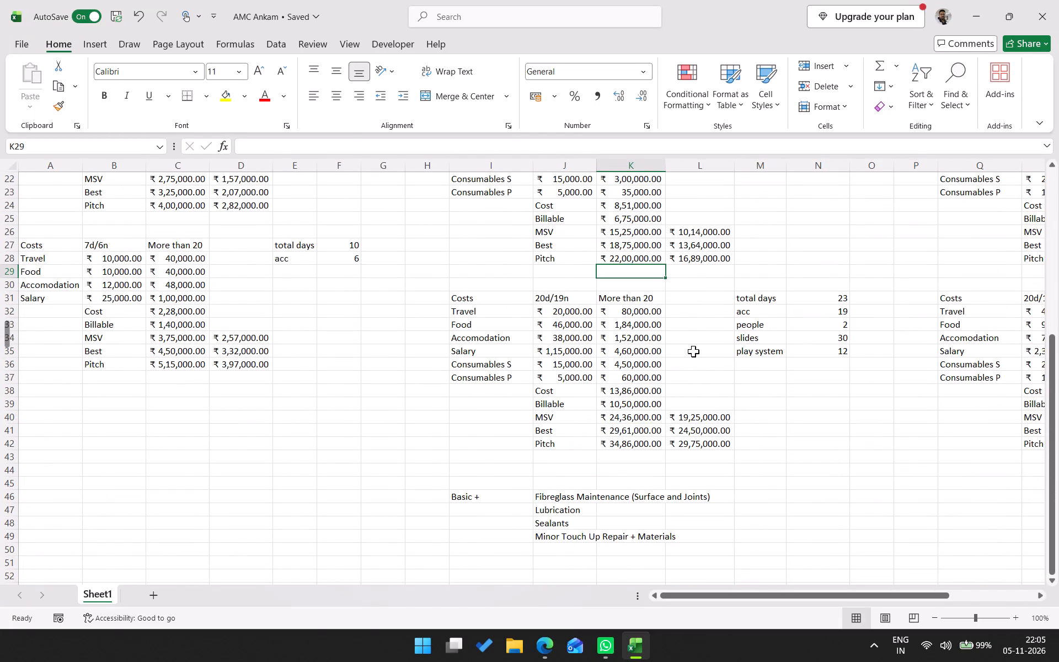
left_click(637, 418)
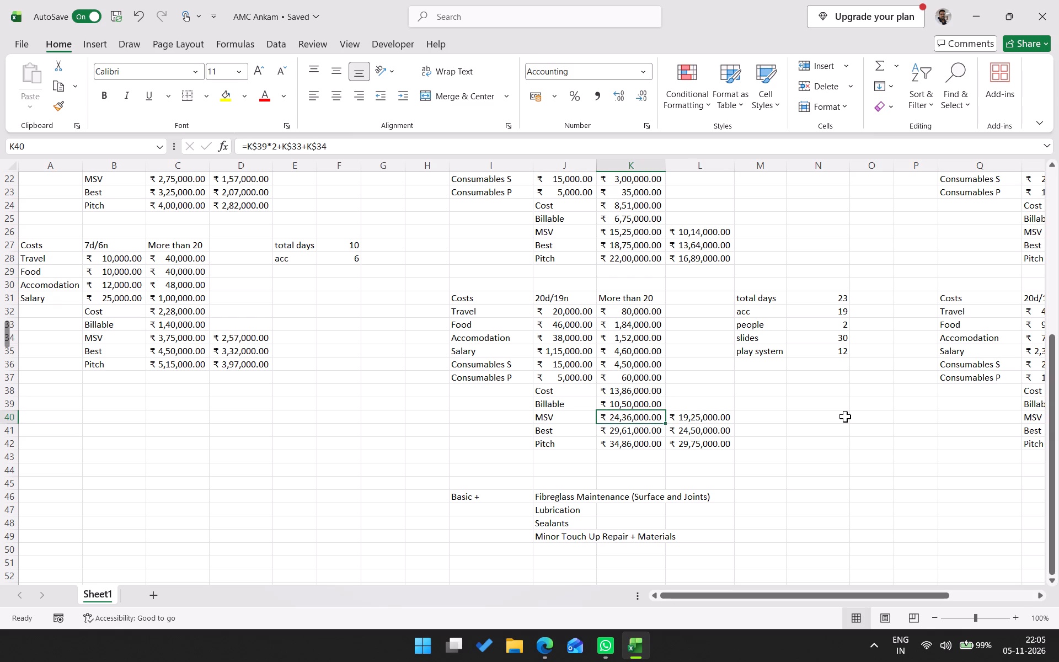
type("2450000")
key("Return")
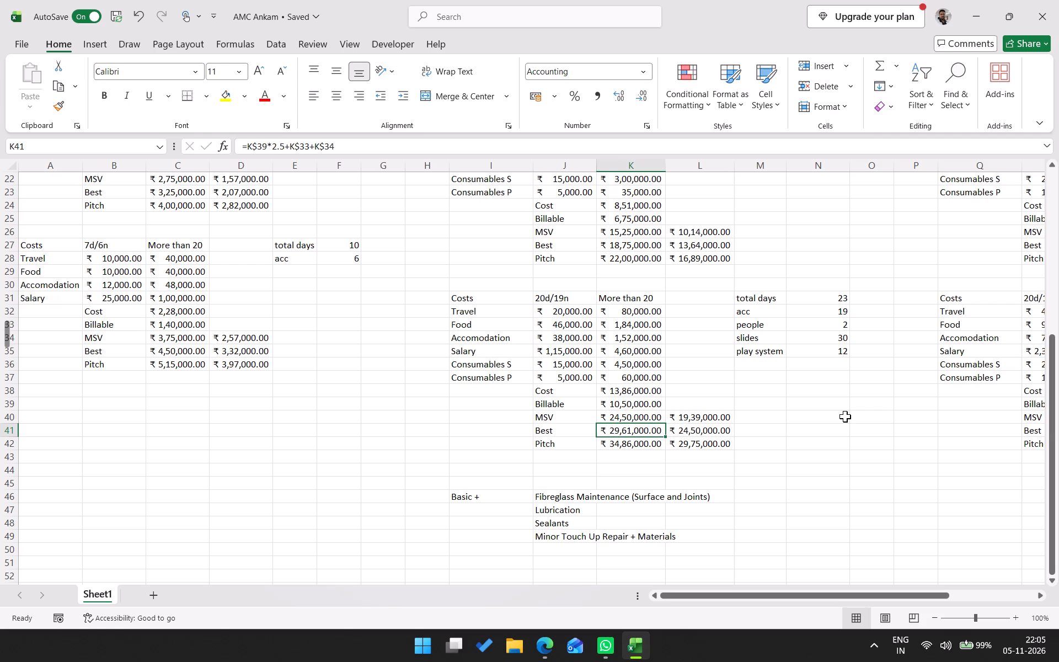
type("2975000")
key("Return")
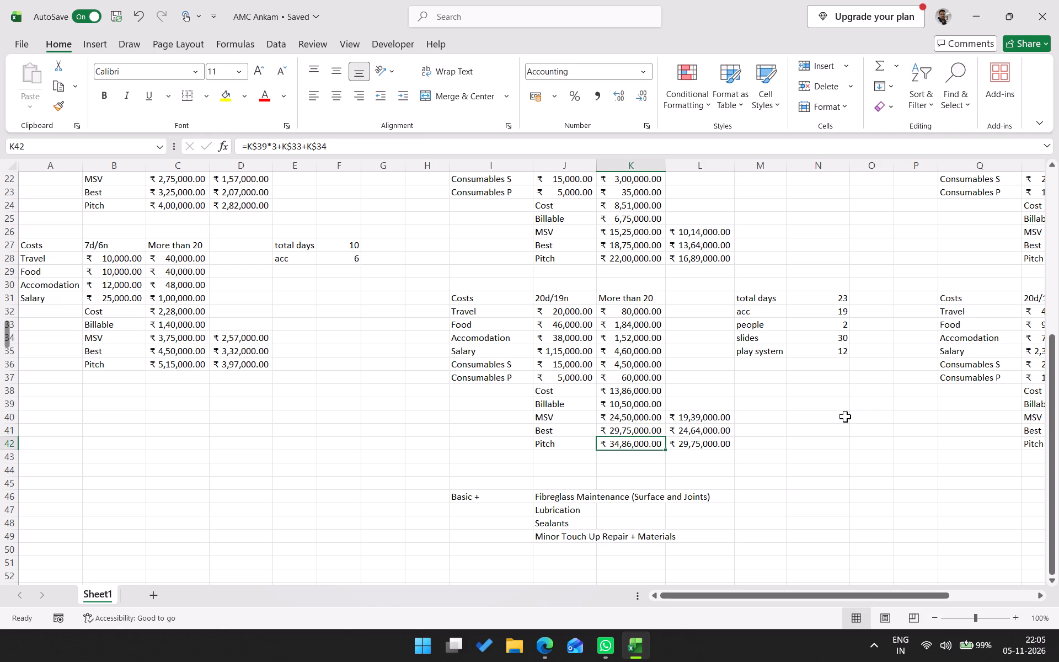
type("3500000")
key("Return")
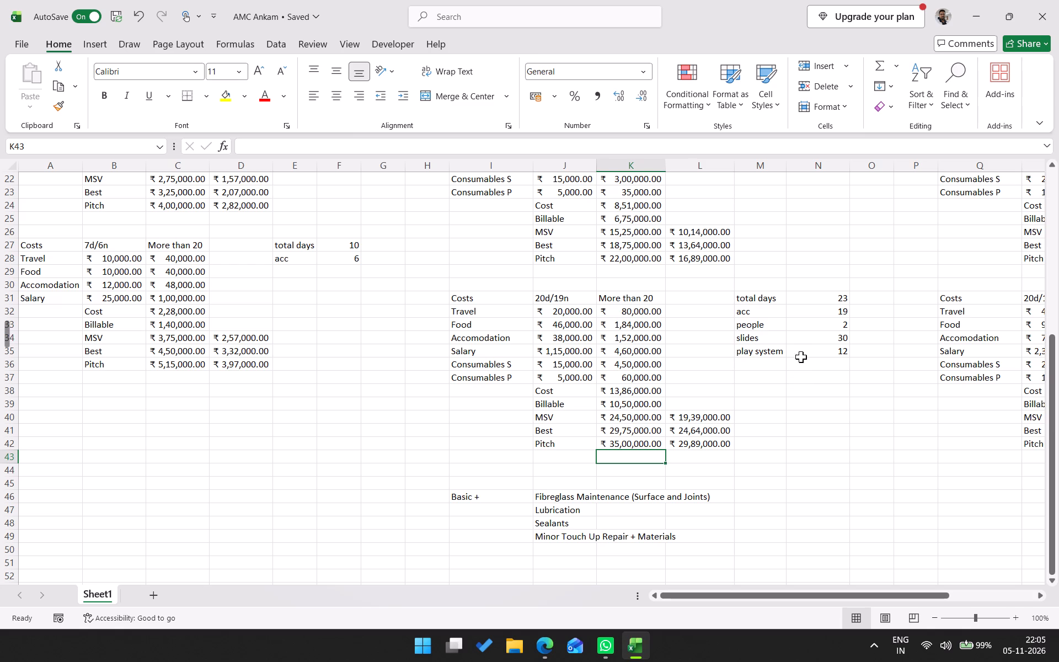
Undo all the rounded MSV, Best and Pitch entries in Smart Care and Essential Care, back through the one in C10.
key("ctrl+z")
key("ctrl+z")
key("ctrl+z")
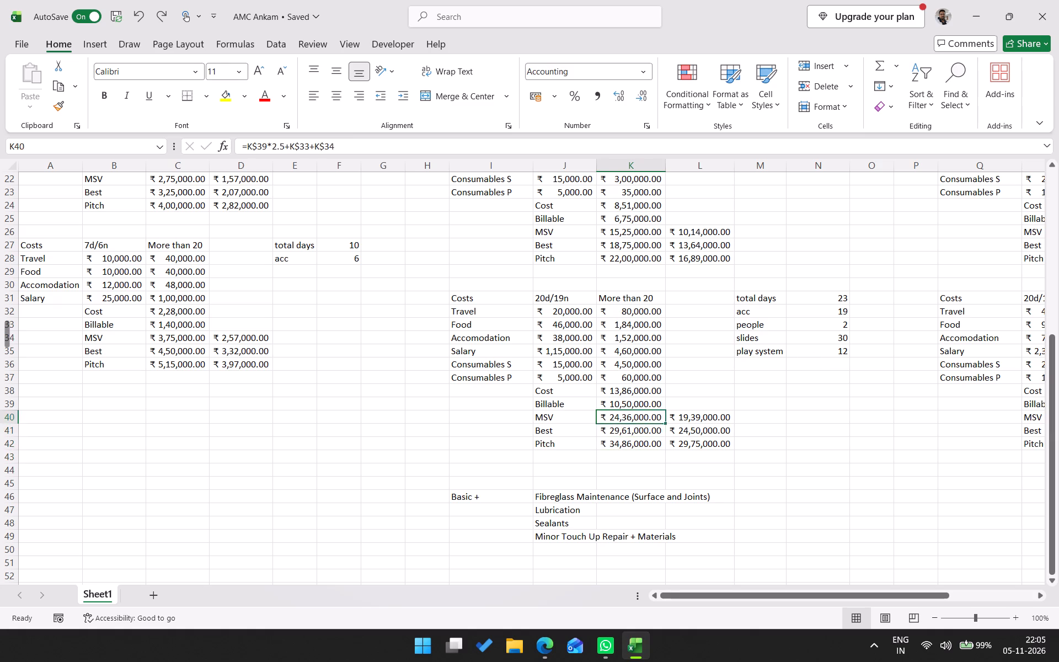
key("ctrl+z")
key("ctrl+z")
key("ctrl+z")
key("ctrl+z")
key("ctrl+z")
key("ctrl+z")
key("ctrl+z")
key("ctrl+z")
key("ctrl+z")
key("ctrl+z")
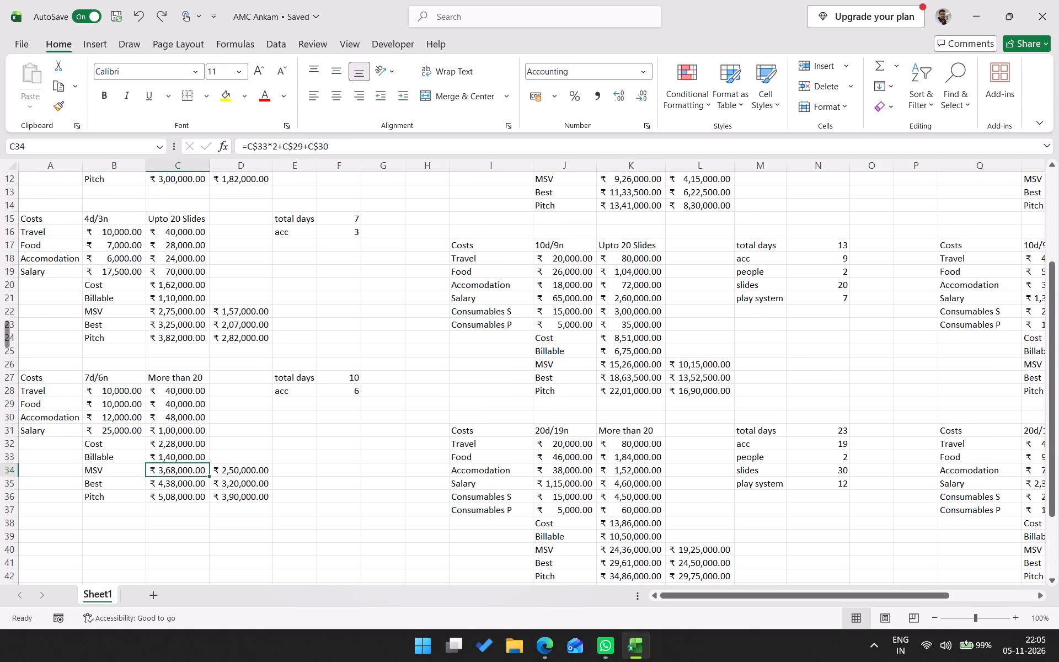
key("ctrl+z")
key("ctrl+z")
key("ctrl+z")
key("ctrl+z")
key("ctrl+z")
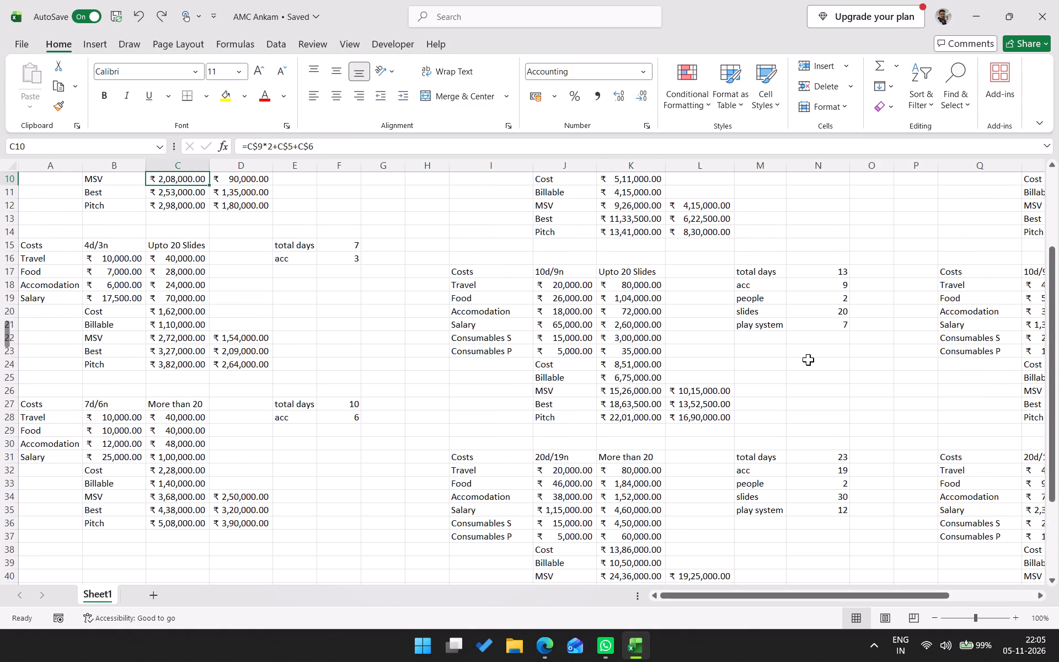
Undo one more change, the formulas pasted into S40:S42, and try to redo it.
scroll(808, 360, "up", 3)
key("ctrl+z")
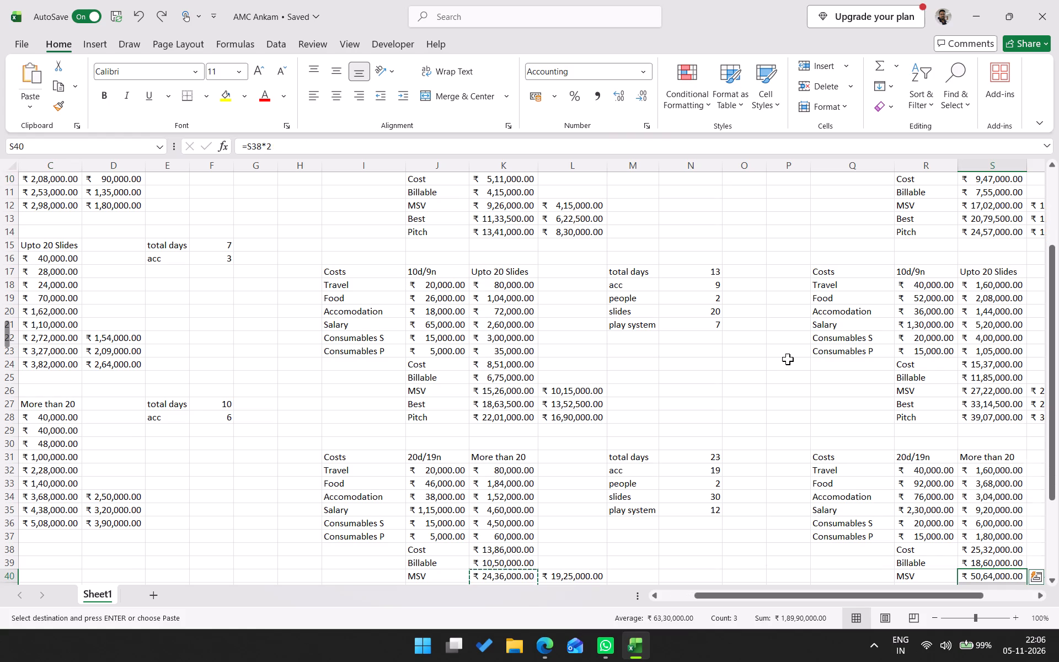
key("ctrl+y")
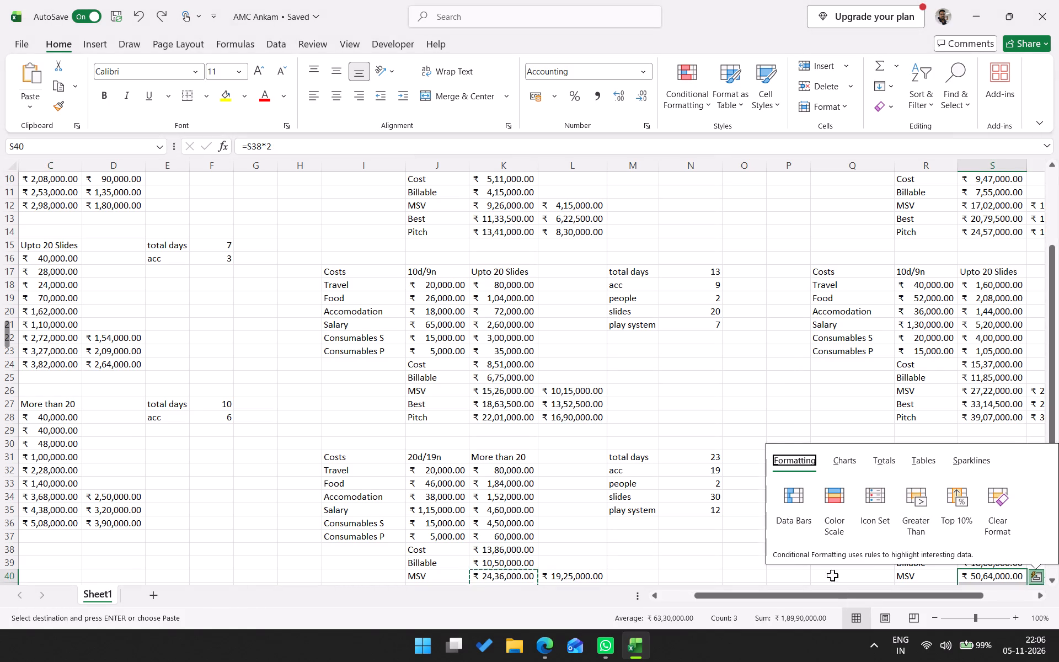